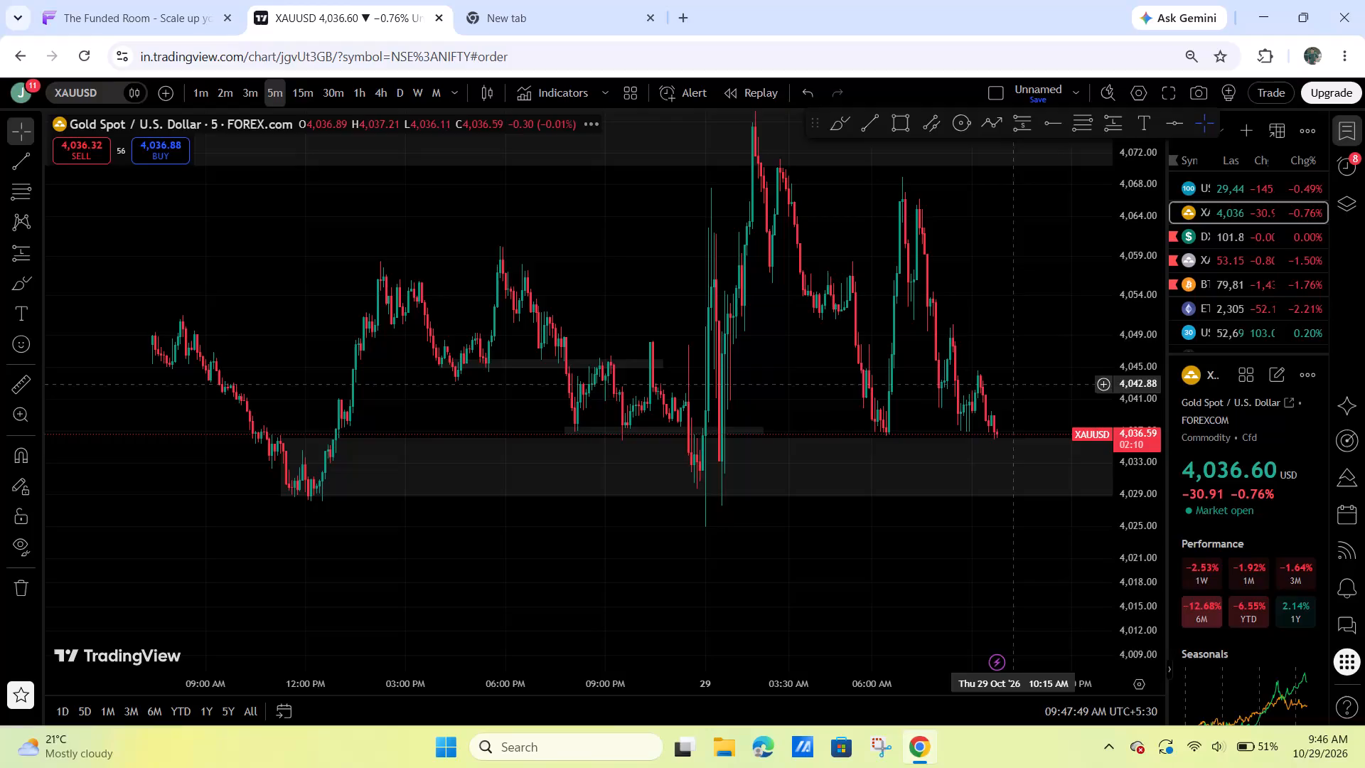
Switch from gold to the US Dollar Index (DXY) in the watchlist and examine its recent five-minute price action.
{"action": "left_click_drag", "start_coordinate": [1037, 323], "coordinate": [914, 343]}
{"action": "left_click_drag", "start_coordinate": [705, 405], "coordinate": [649, 405]}
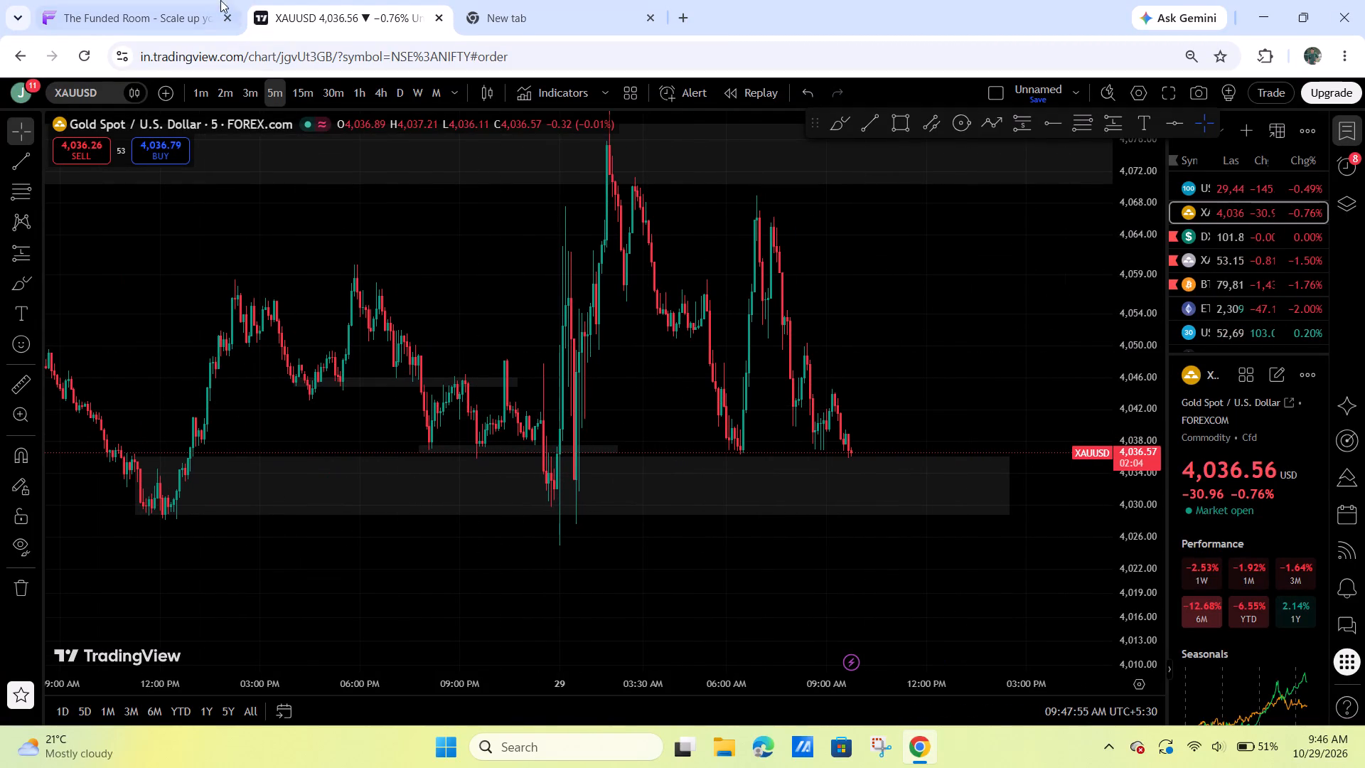
{"action": "left_click", "coordinate": [1213, 243]}
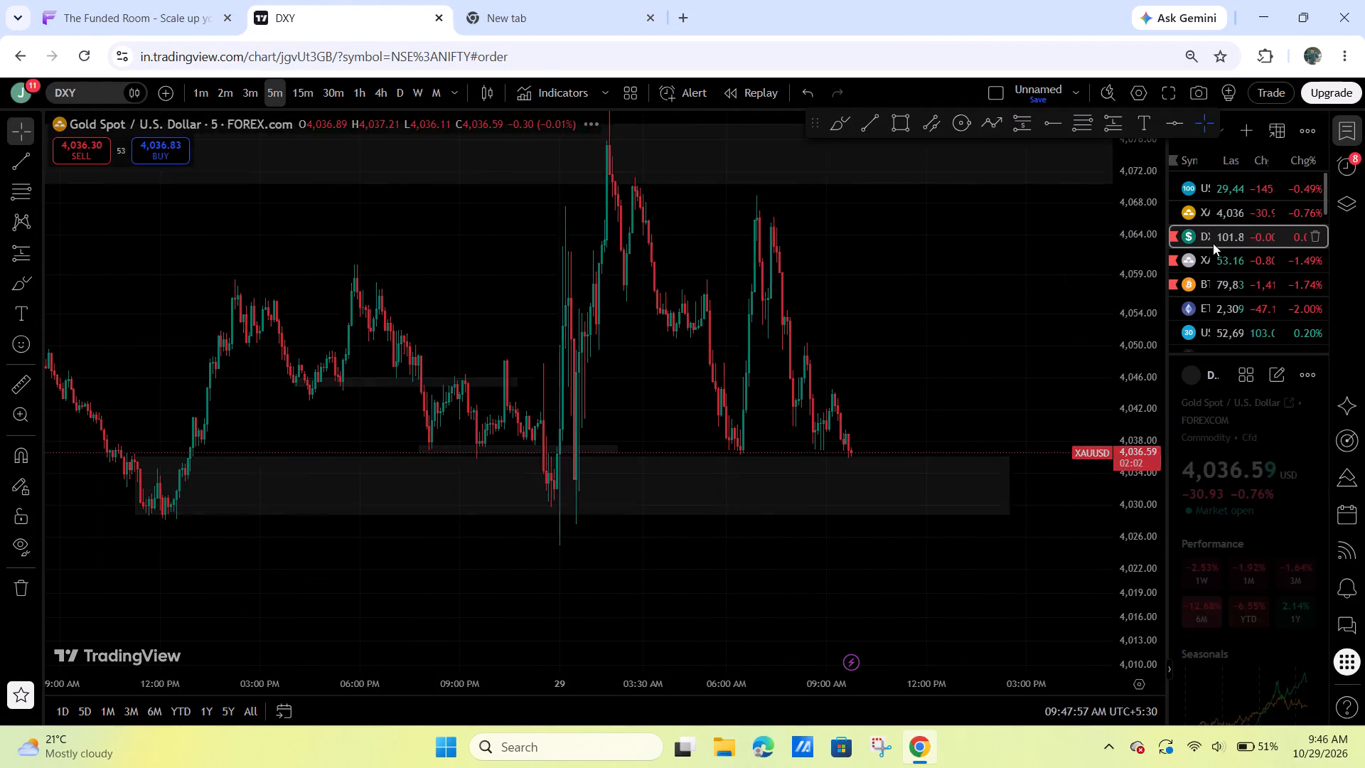
{"action": "left_click_drag", "start_coordinate": [973, 366], "coordinate": [1080, 0]}
{"action": "scroll", "coordinate": [1089, 274], "scroll_direction": "up", "scroll_amount": 4}
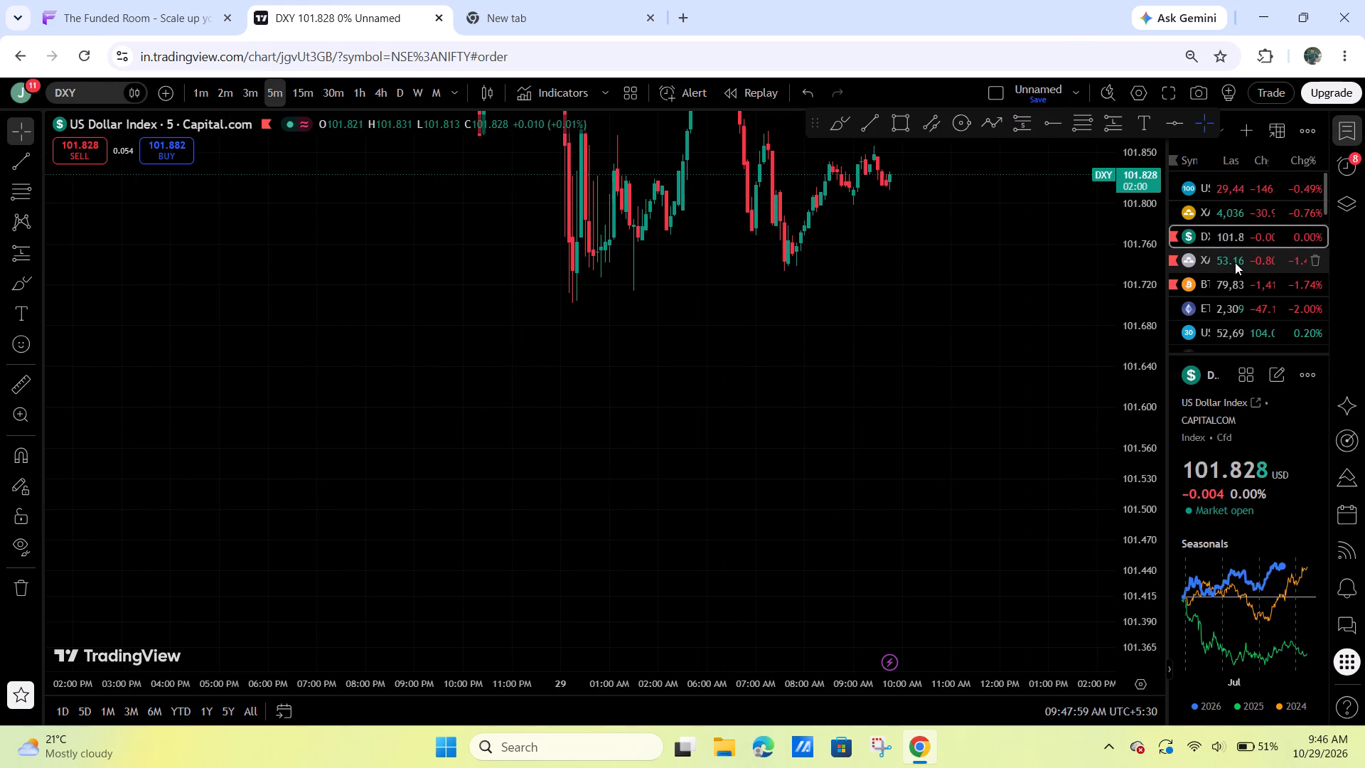
Bring up the silver (XAGUSD) five-minute chart from the watchlist and examine its recent candles.
{"action": "left_click", "coordinate": [1235, 262]}
{"action": "left_click_drag", "start_coordinate": [927, 415], "coordinate": [931, 262]}
Bring up the Ethereum (ETHUSD) five-minute chart from the watchlist and examine its recent price movement.
{"action": "scroll", "coordinate": [1185, 331], "scroll_direction": "down", "scroll_amount": 1}
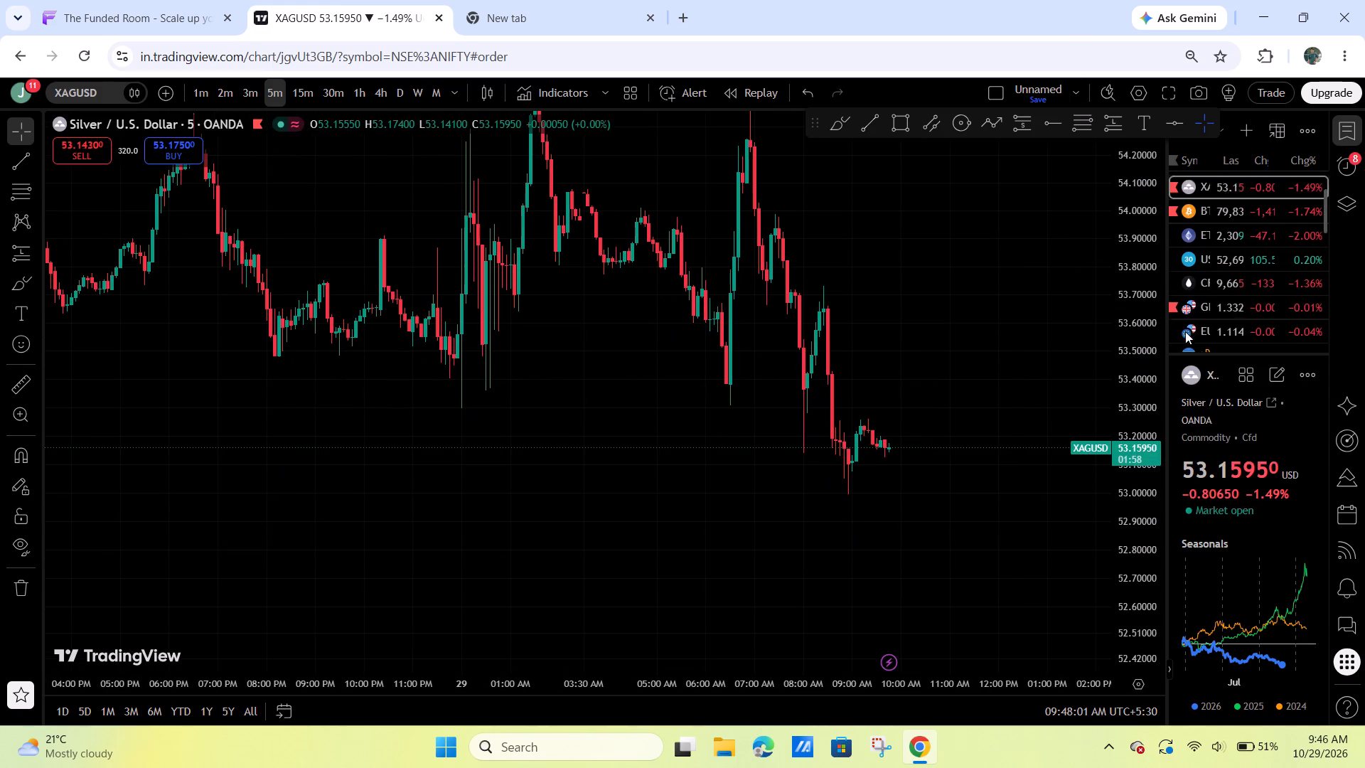
{"action": "left_click", "coordinate": [1211, 245]}
{"action": "left_click", "coordinate": [1219, 223]}
{"action": "scroll", "coordinate": [1123, 363], "scroll_direction": "down", "scroll_amount": 3}
{"action": "scroll", "coordinate": [1120, 375], "scroll_direction": "up", "scroll_amount": 3}
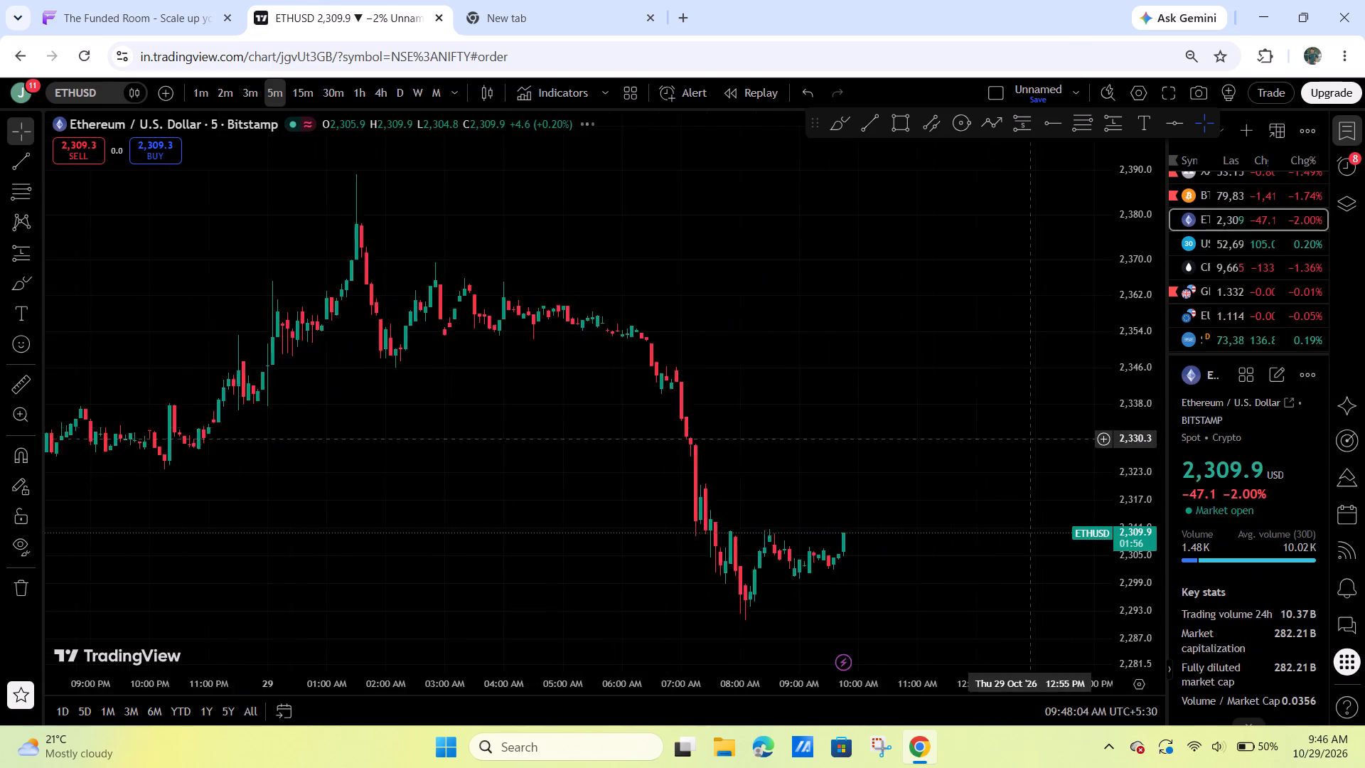
{"action": "scroll", "coordinate": [1029, 440], "scroll_direction": "up", "scroll_amount": 2}
{"action": "scroll", "coordinate": [1228, 324], "scroll_direction": "down", "scroll_amount": 3}
{"action": "scroll", "coordinate": [1228, 324], "scroll_direction": "up", "scroll_amount": 4}
Return to the gold (XAUUSD) chart, examine its latest candles around the marked zones, and dismiss the ad-blocker notice.
{"action": "scroll", "coordinate": [1232, 274], "scroll_direction": "up", "scroll_amount": 3}
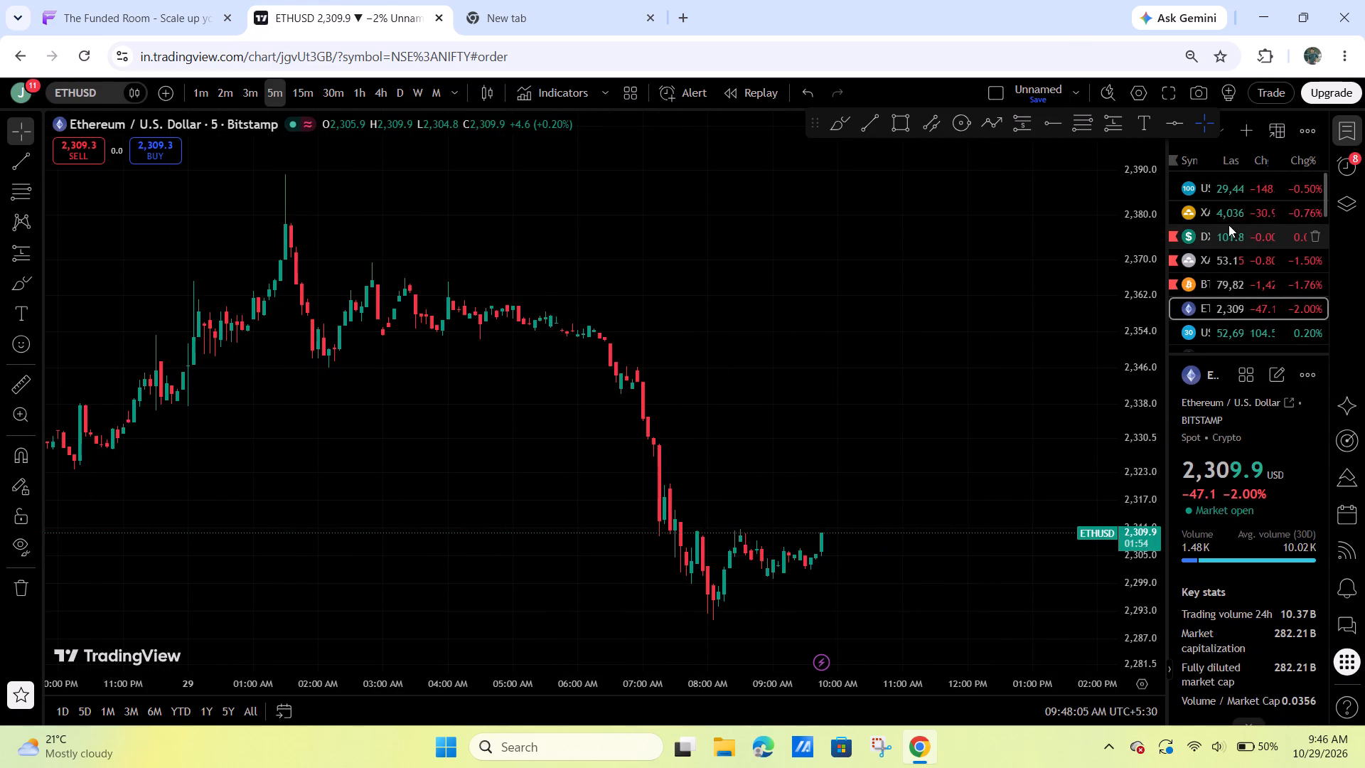
{"action": "left_click", "coordinate": [1228, 219]}
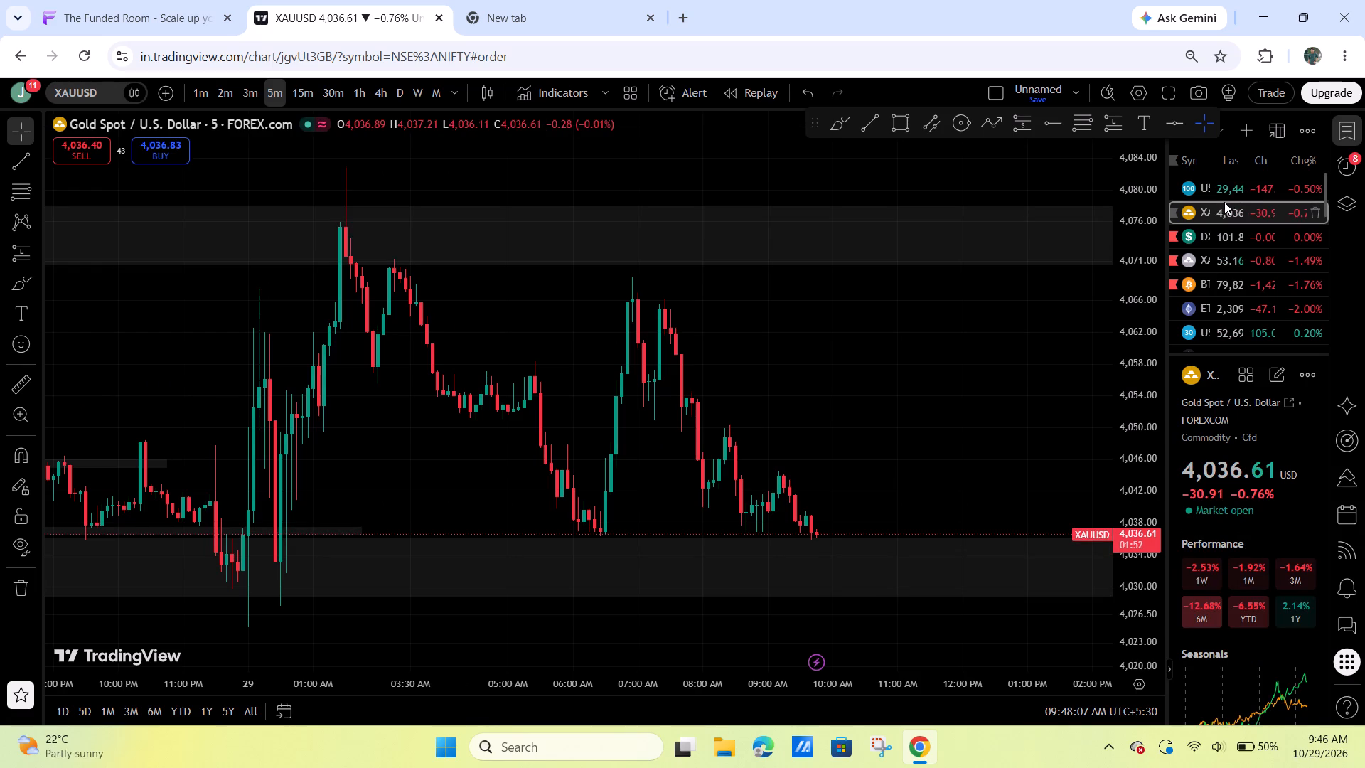
{"action": "scroll", "coordinate": [869, 442], "scroll_direction": "up", "scroll_amount": 5}
{"action": "left_click_drag", "start_coordinate": [877, 443], "coordinate": [1134, 392]}
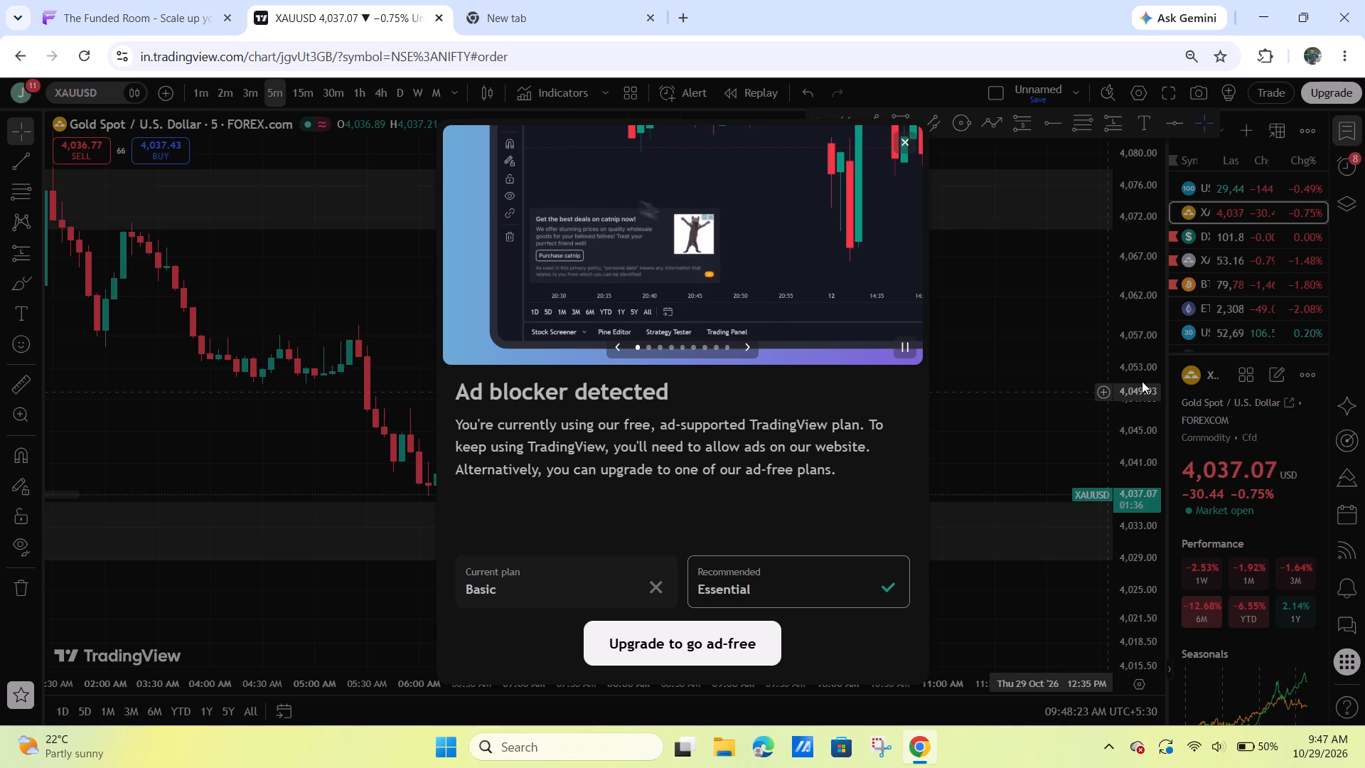
{"action": "left_click", "coordinate": [908, 144]}
{"action": "scroll", "coordinate": [882, 424], "scroll_direction": "down", "scroll_amount": 2}
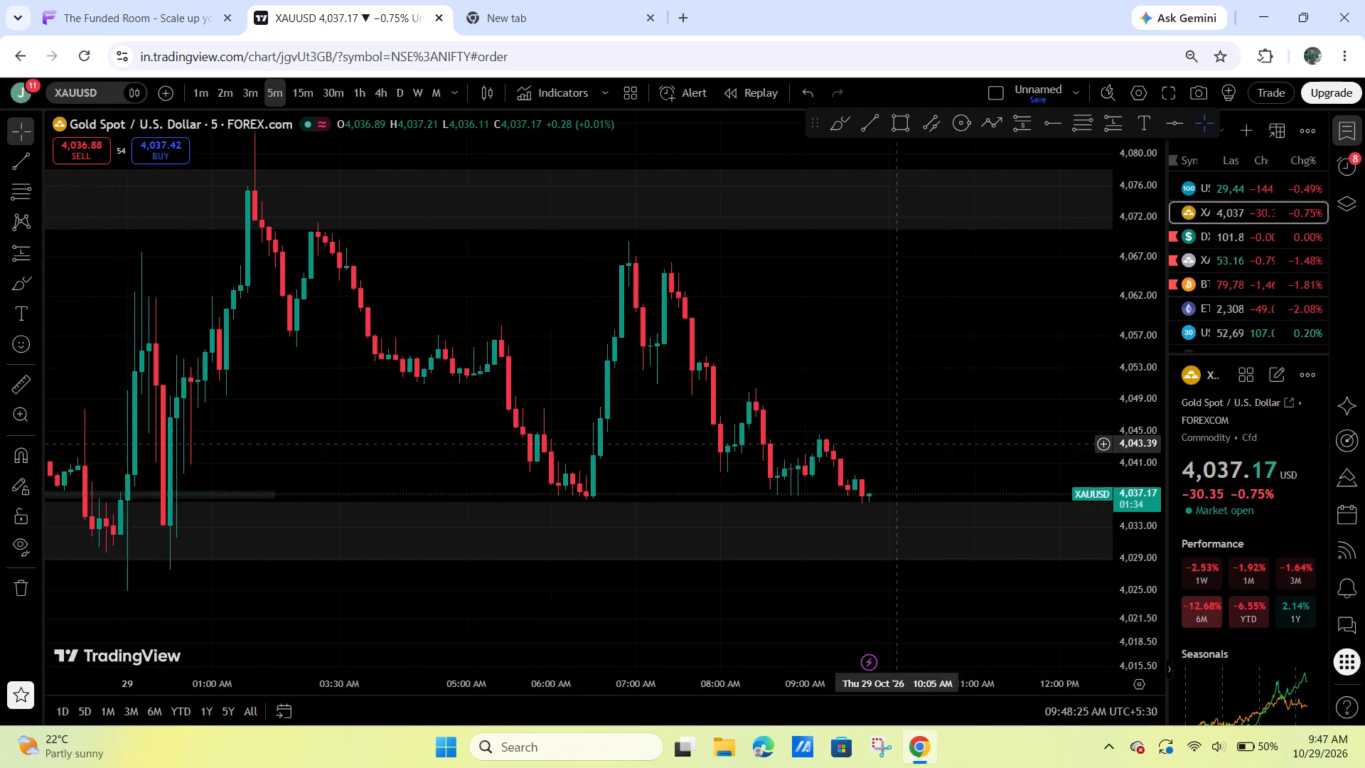
Open WhatsApp.
{"action": "left_click", "coordinate": [451, 755]}
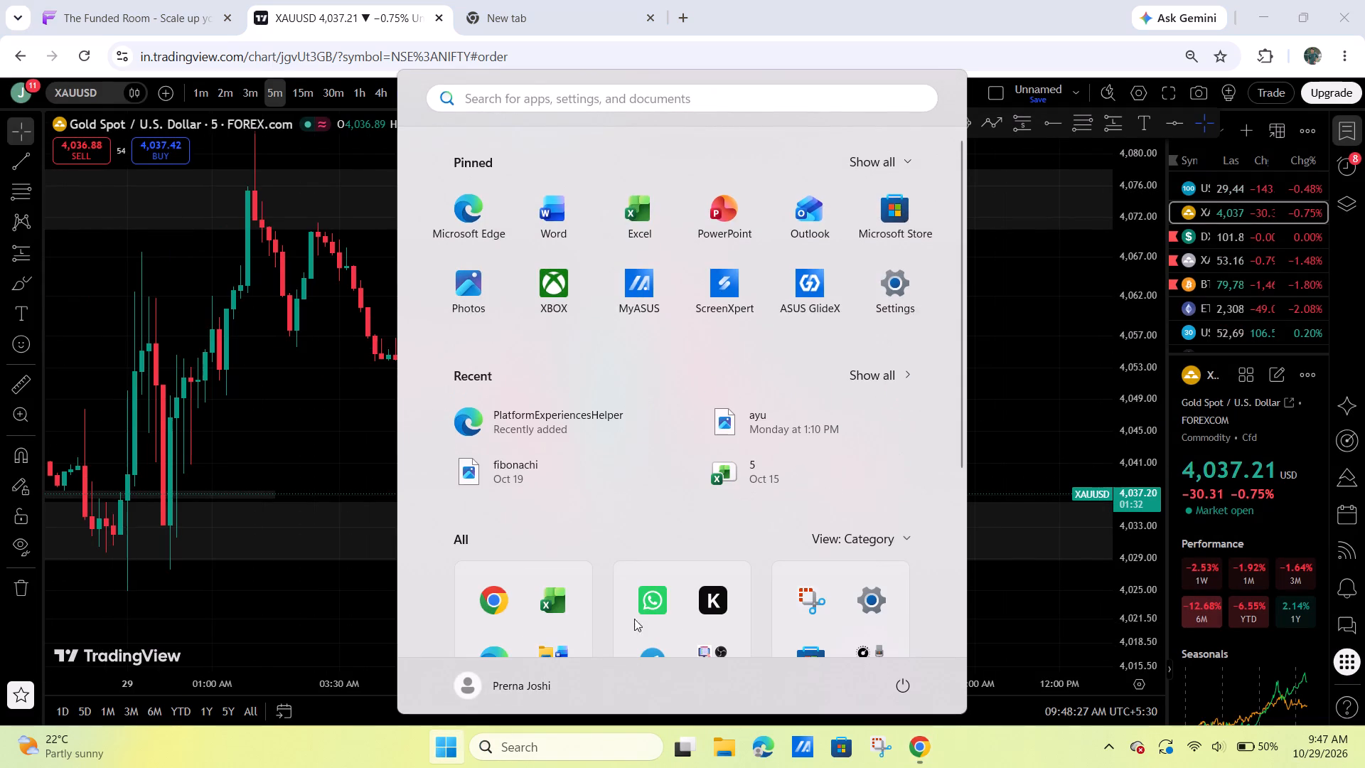
{"action": "left_click", "coordinate": [640, 612]}
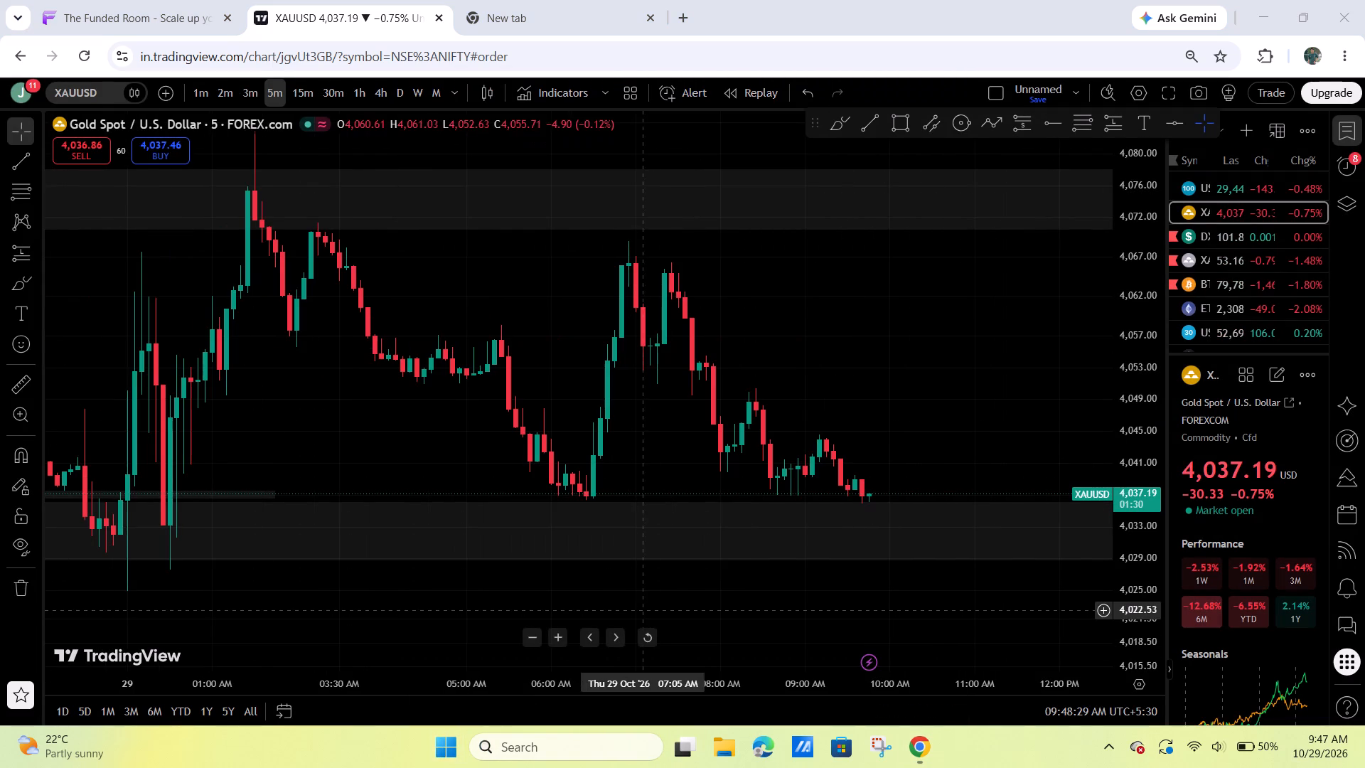
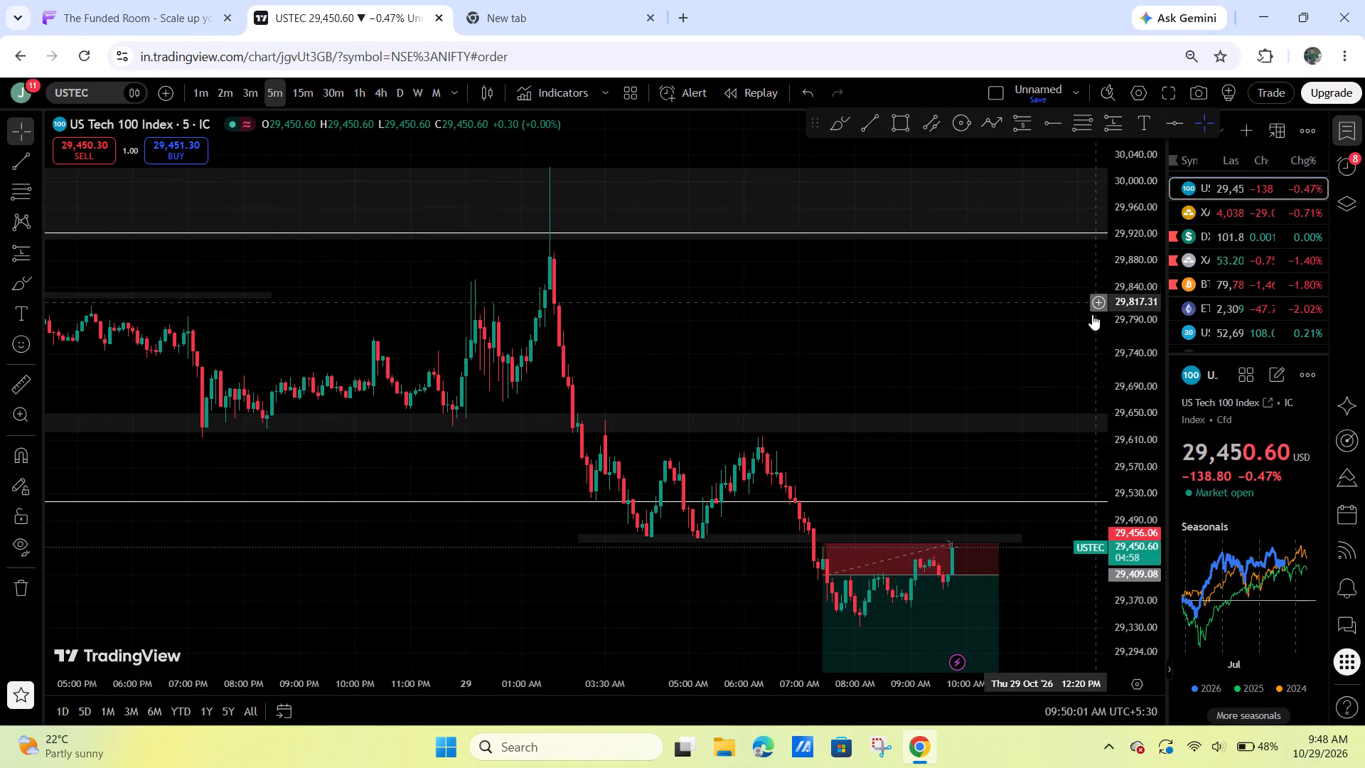
Delete the short position drawing over the latest candles on the USTEC five-minute chart.
{"action": "left_click_drag", "start_coordinate": [1000, 338], "coordinate": [861, 218]}
{"action": "left_click_drag", "start_coordinate": [1014, 463], "coordinate": [1035, 438]}
{"action": "left_click_drag", "start_coordinate": [1117, 499], "coordinate": [1086, 0]}
{"action": "scroll", "coordinate": [997, 543], "scroll_direction": "up", "scroll_amount": 3}
{"action": "left_click_drag", "start_coordinate": [961, 531], "coordinate": [959, 526]}
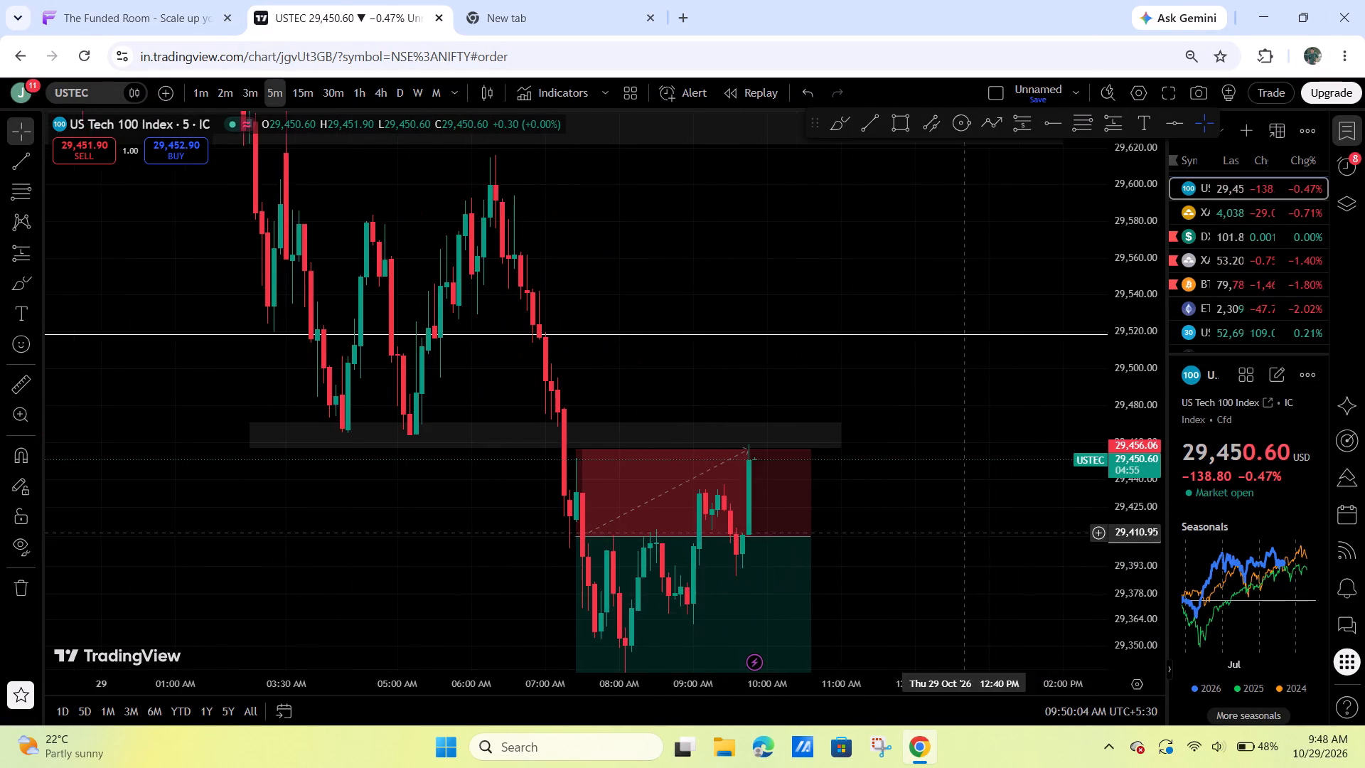
{"action": "left_click_drag", "start_coordinate": [959, 526], "coordinate": [945, 361]}
{"action": "left_click", "coordinate": [731, 402]}
{"action": "left_click", "coordinate": [860, 143]}
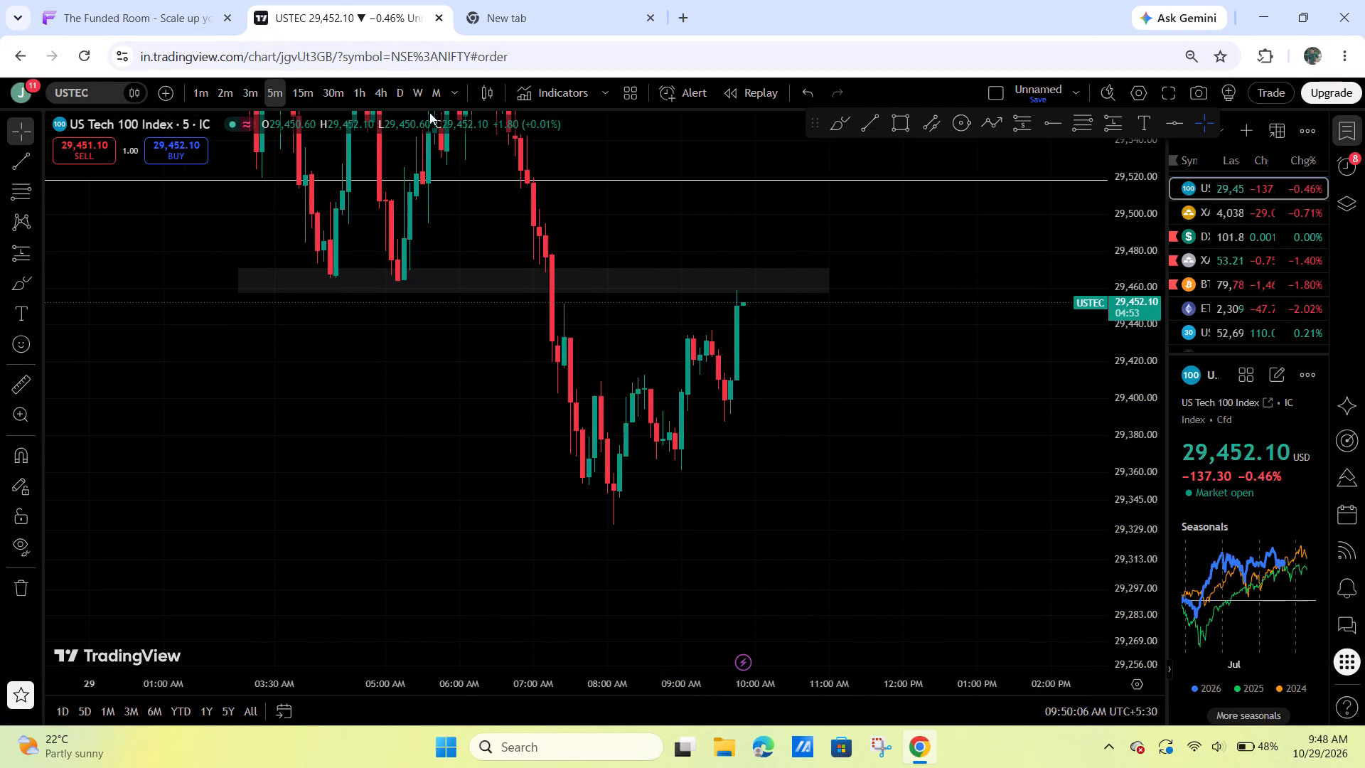
Switch the USTEC chart to one hour and delete the horizontal line near 29,520.
{"action": "left_click", "coordinate": [365, 97]}
{"action": "scroll", "coordinate": [860, 444], "scroll_direction": "down", "scroll_amount": 3}
{"action": "left_click_drag", "start_coordinate": [1137, 220], "coordinate": [1108, 546]}
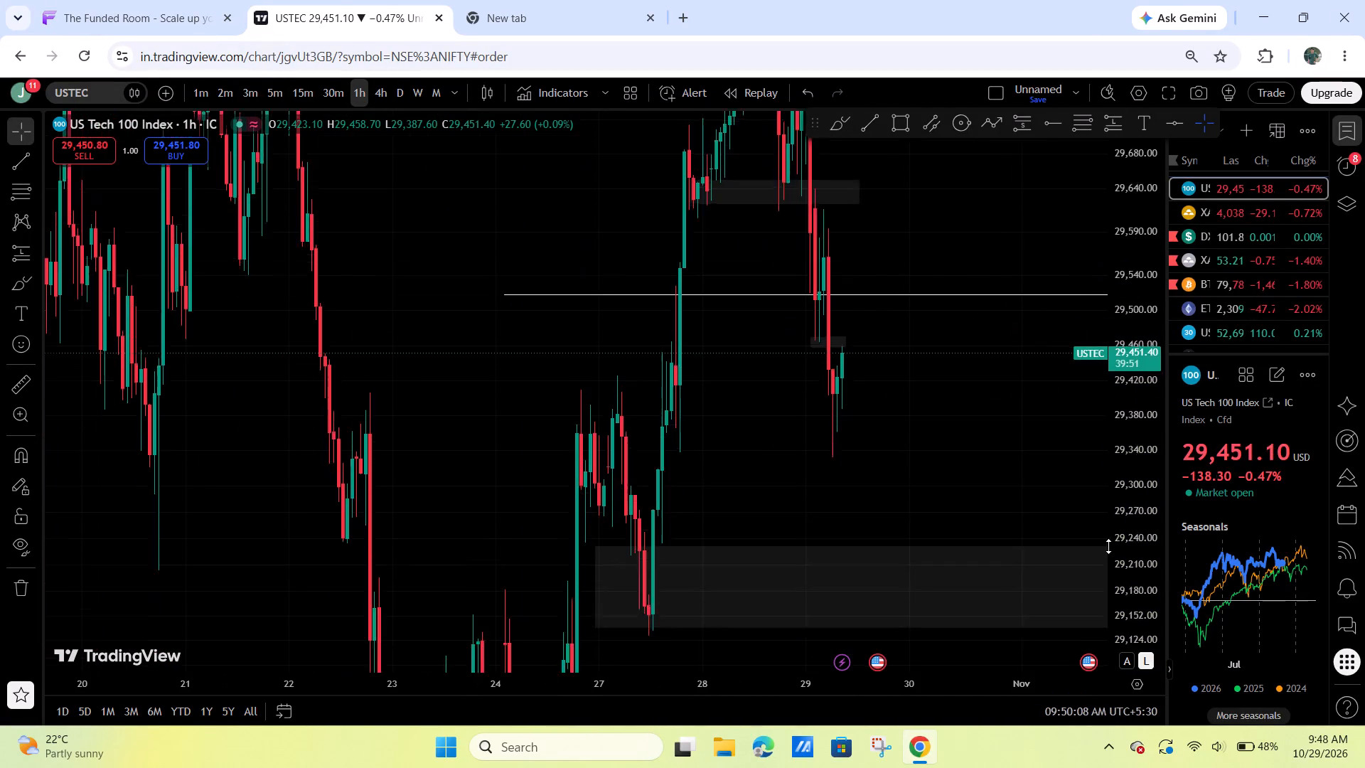
{"action": "left_click_drag", "start_coordinate": [1108, 546], "coordinate": [1077, 594]}
{"action": "scroll", "coordinate": [910, 491], "scroll_direction": "up", "scroll_amount": 4}
{"action": "left_click_drag", "start_coordinate": [842, 447], "coordinate": [967, 452]}
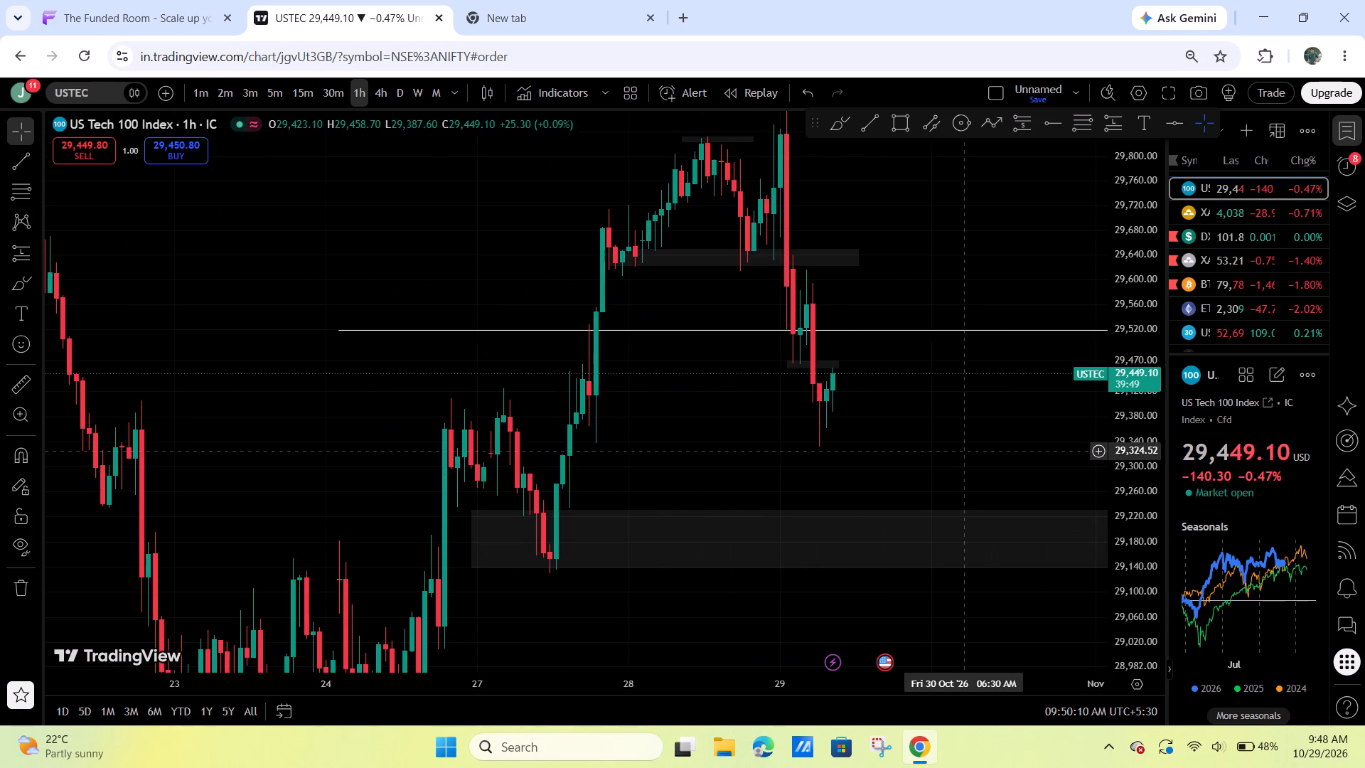
{"action": "left_click_drag", "start_coordinate": [960, 455], "coordinate": [690, 482]}
{"action": "double_click", "coordinate": [662, 347]}
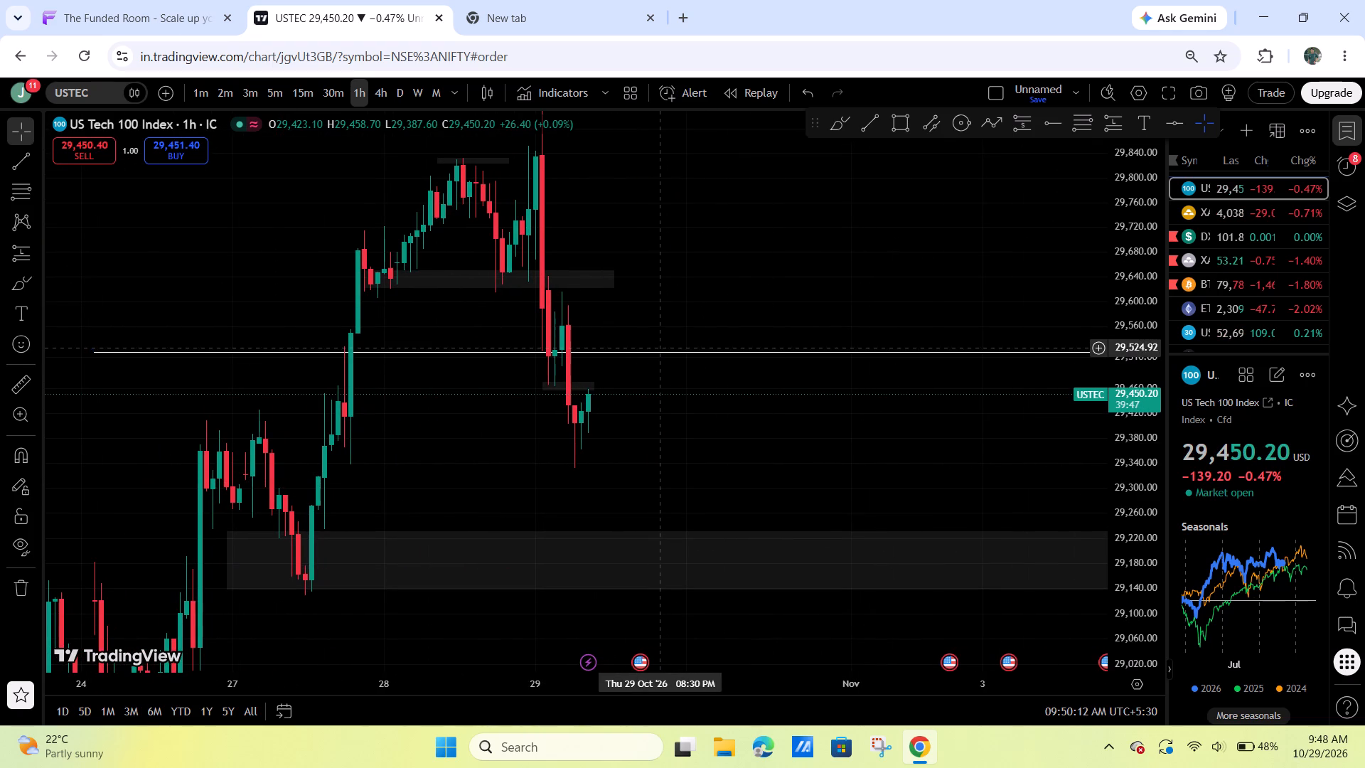
{"action": "left_click", "coordinate": [663, 350]}
{"action": "left_click", "coordinate": [888, 141]}
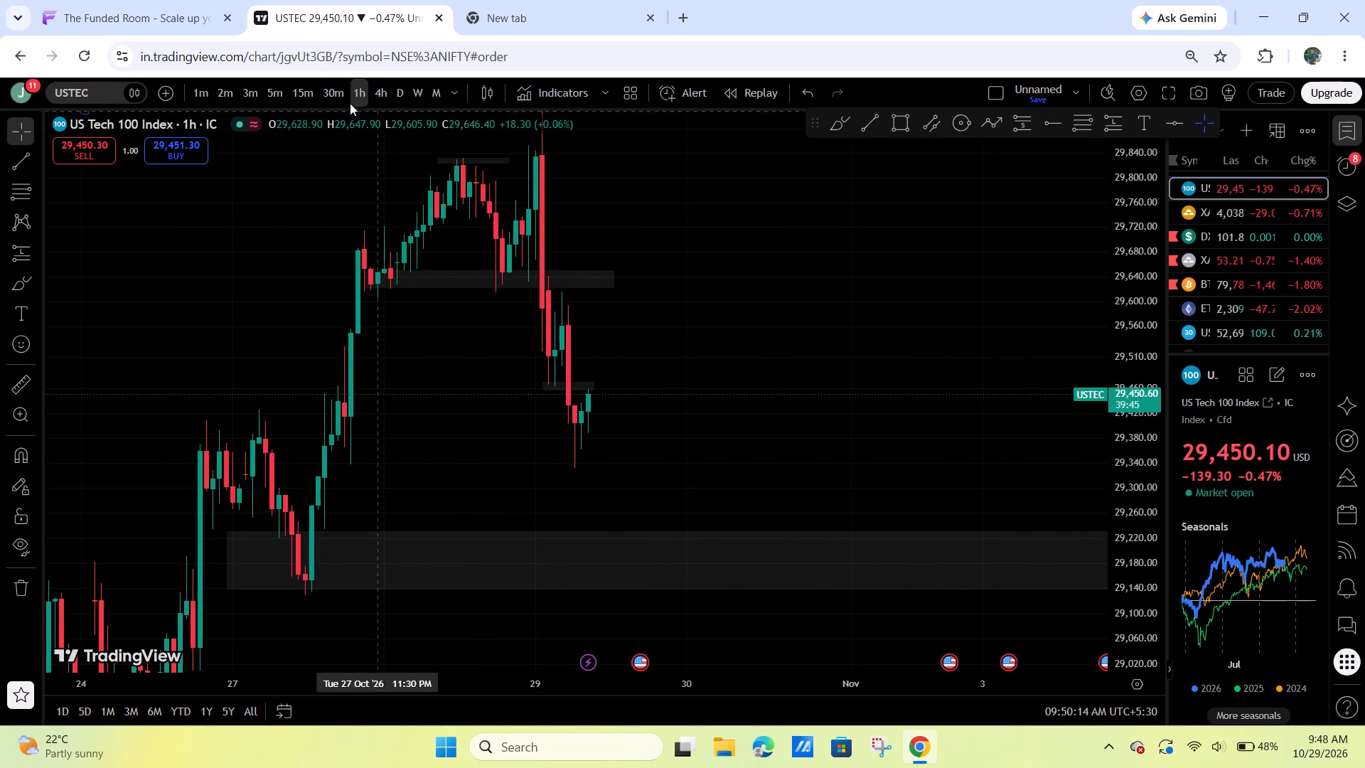
On the 15-minute USTEC chart, raise the upper edge of the small grey zone near 29,460 to about 29,474.
{"action": "left_click", "coordinate": [282, 92]}
{"action": "left_click", "coordinate": [297, 87]}
{"action": "scroll", "coordinate": [628, 344], "scroll_direction": "down", "scroll_amount": 4}
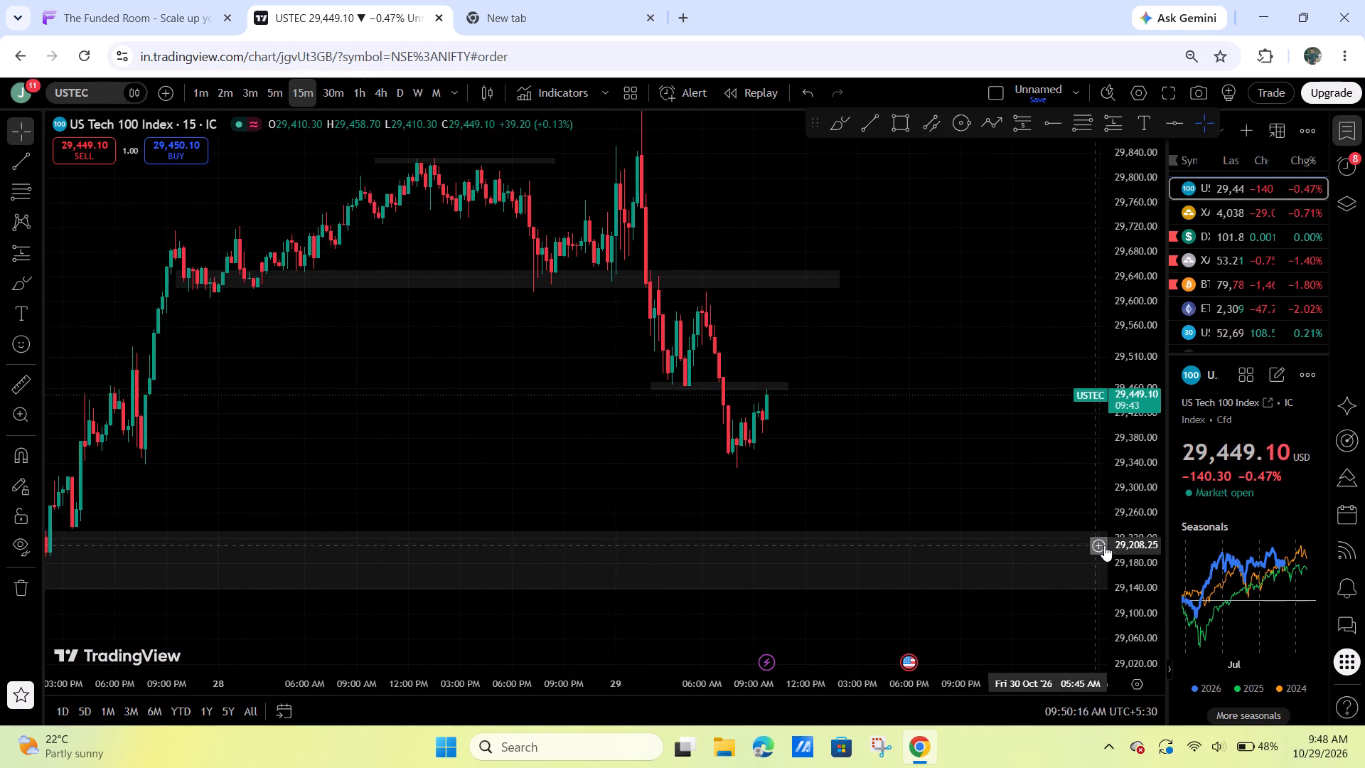
{"action": "left_click_drag", "start_coordinate": [1110, 537], "coordinate": [1106, 281]}
{"action": "scroll", "coordinate": [815, 416], "scroll_direction": "up", "scroll_amount": 5}
{"action": "left_click", "coordinate": [590, 361]}
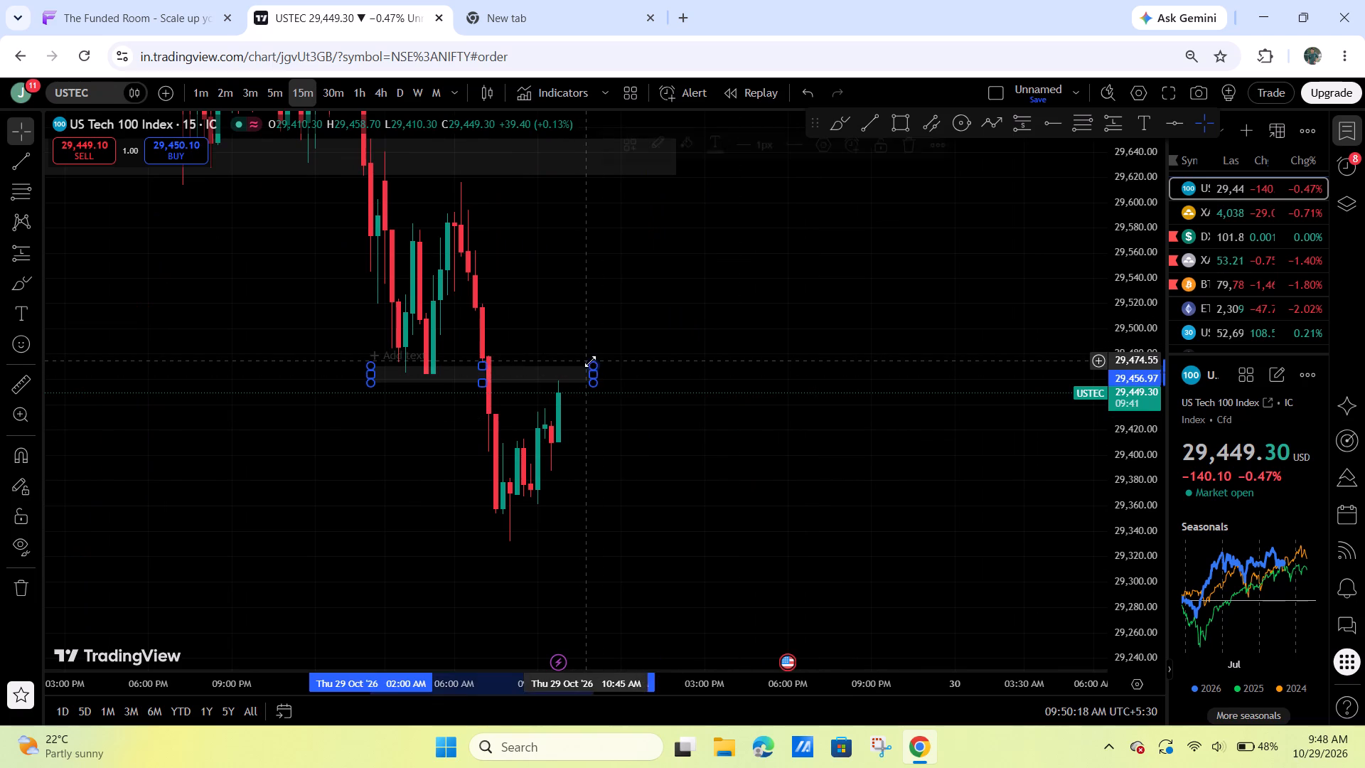
On the five-minute USTEC chart, draw a parallel channel around the rising candles, its upper line running from about 29,408 to 29,480.
{"action": "left_click_drag", "start_coordinate": [660, 398], "coordinate": [829, 398]}
{"action": "left_click_drag", "start_coordinate": [836, 410], "coordinate": [927, 350]}
{"action": "scroll", "coordinate": [821, 412], "scroll_direction": "down", "scroll_amount": 4}
{"action": "left_click_drag", "start_coordinate": [577, 438], "coordinate": [435, 486]}
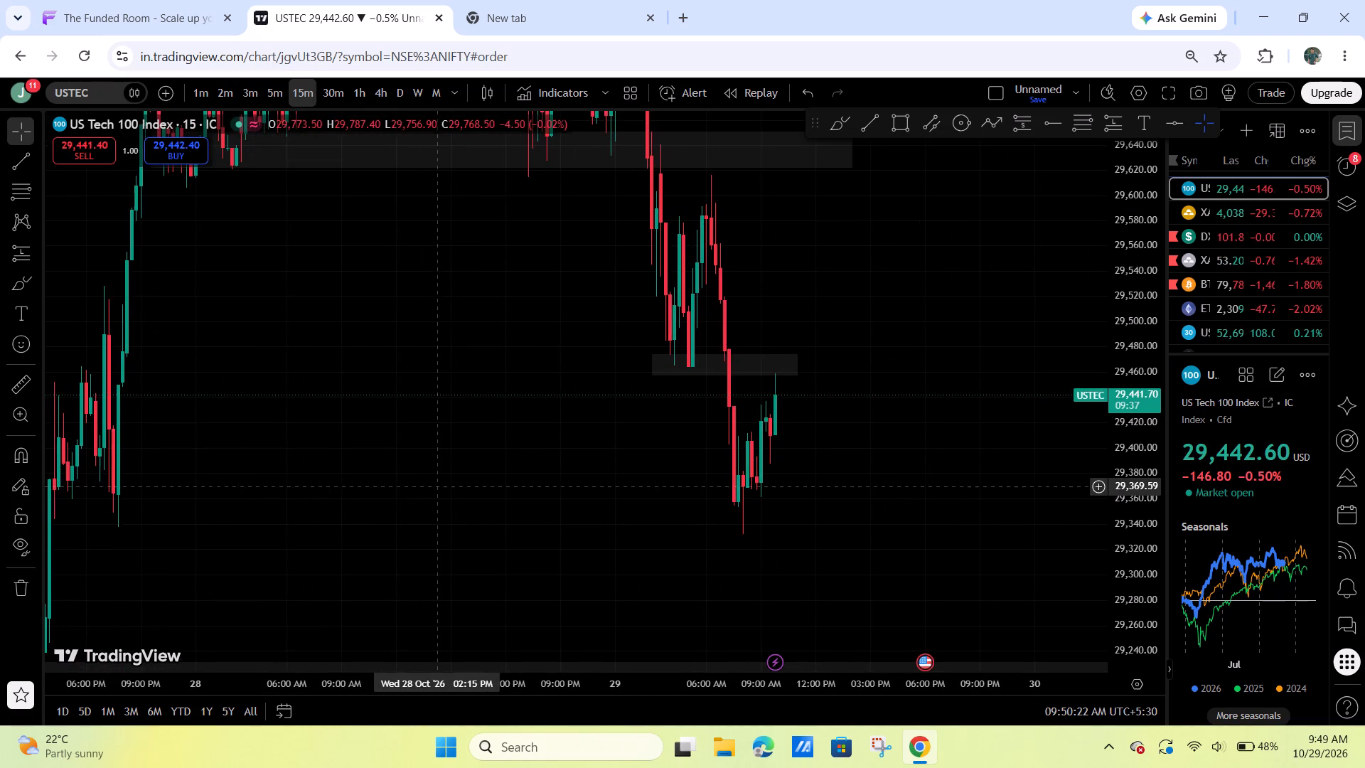
{"action": "left_click_drag", "start_coordinate": [435, 486], "coordinate": [434, 486]}
{"action": "left_click_drag", "start_coordinate": [361, 363], "coordinate": [328, 407]}
{"action": "left_click", "coordinate": [271, 87]}
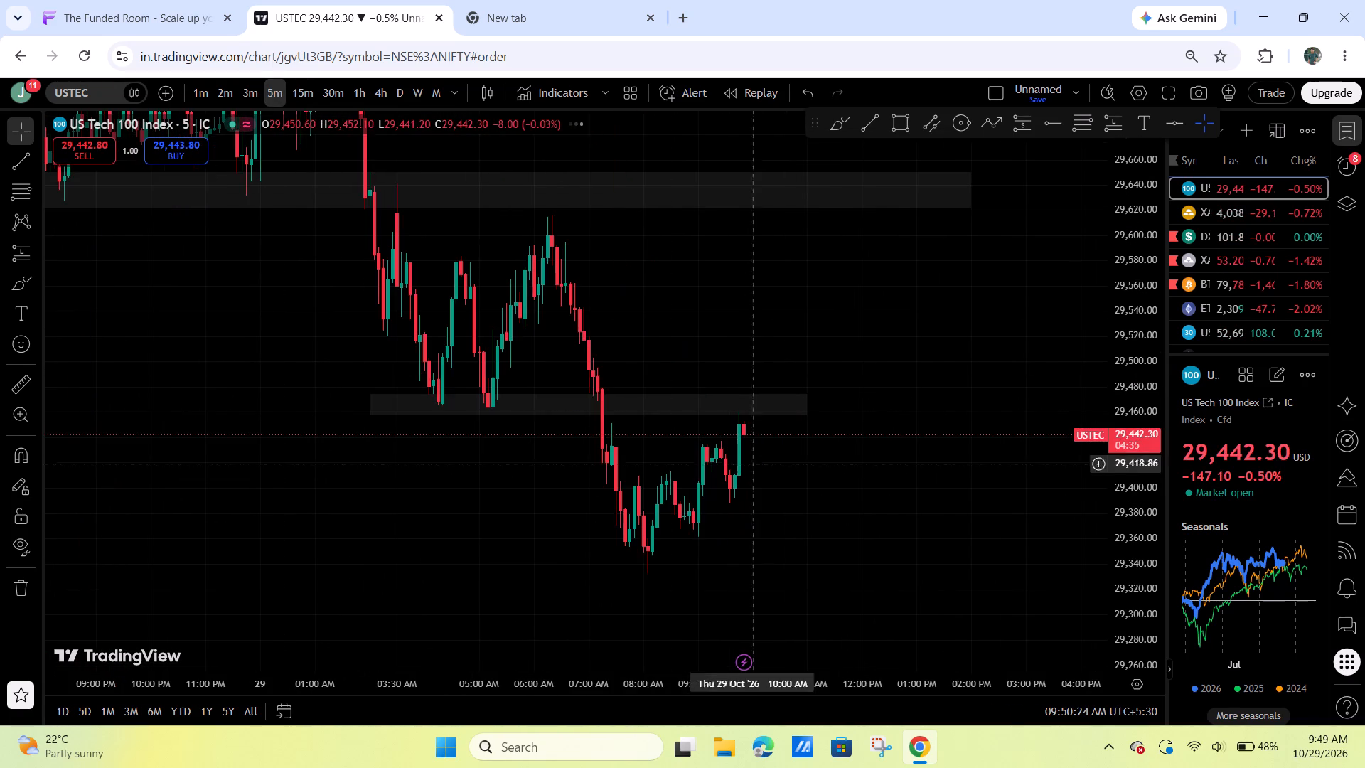
{"action": "scroll", "coordinate": [859, 510], "scroll_direction": "down", "scroll_amount": 3}
{"action": "scroll", "coordinate": [867, 511], "scroll_direction": "up", "scroll_amount": 3}
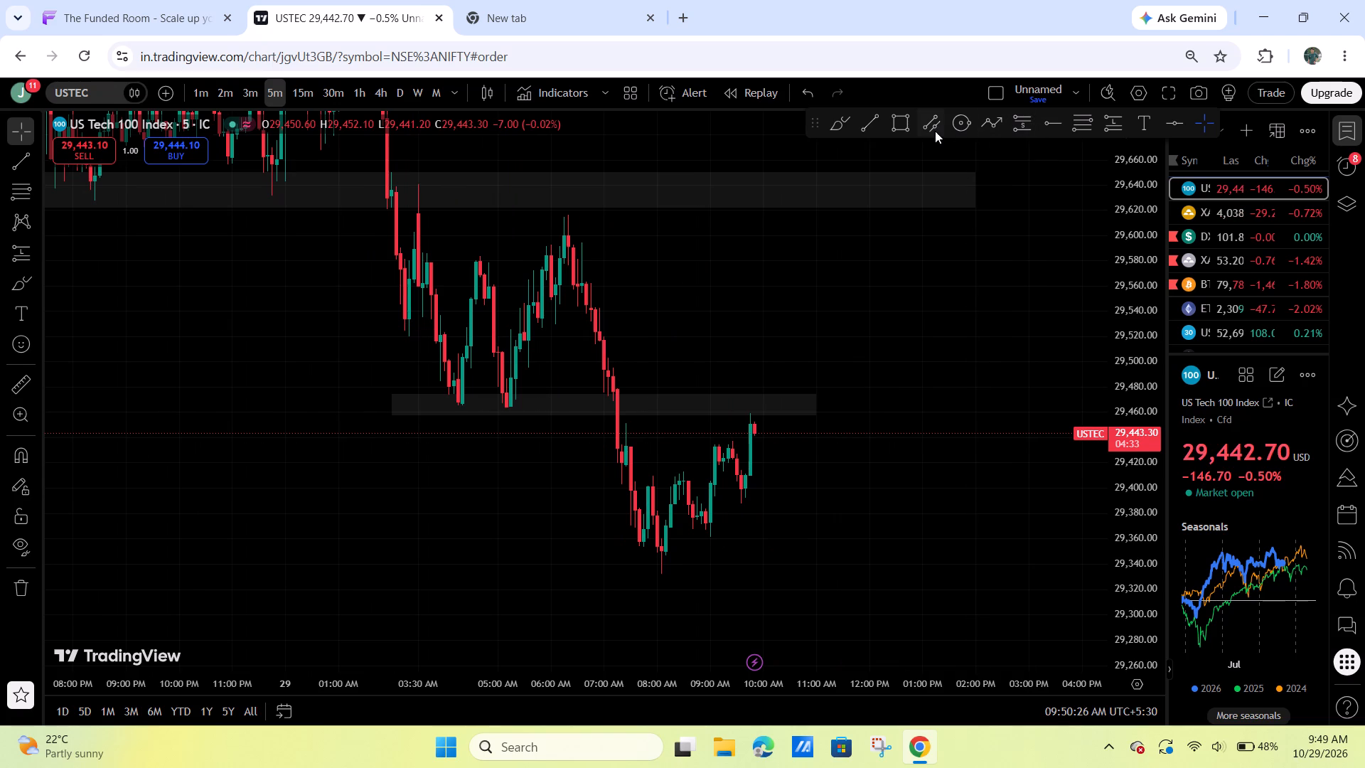
{"action": "left_click", "coordinate": [935, 131]}
{"action": "left_click", "coordinate": [643, 478]}
{"action": "left_click", "coordinate": [798, 387]}
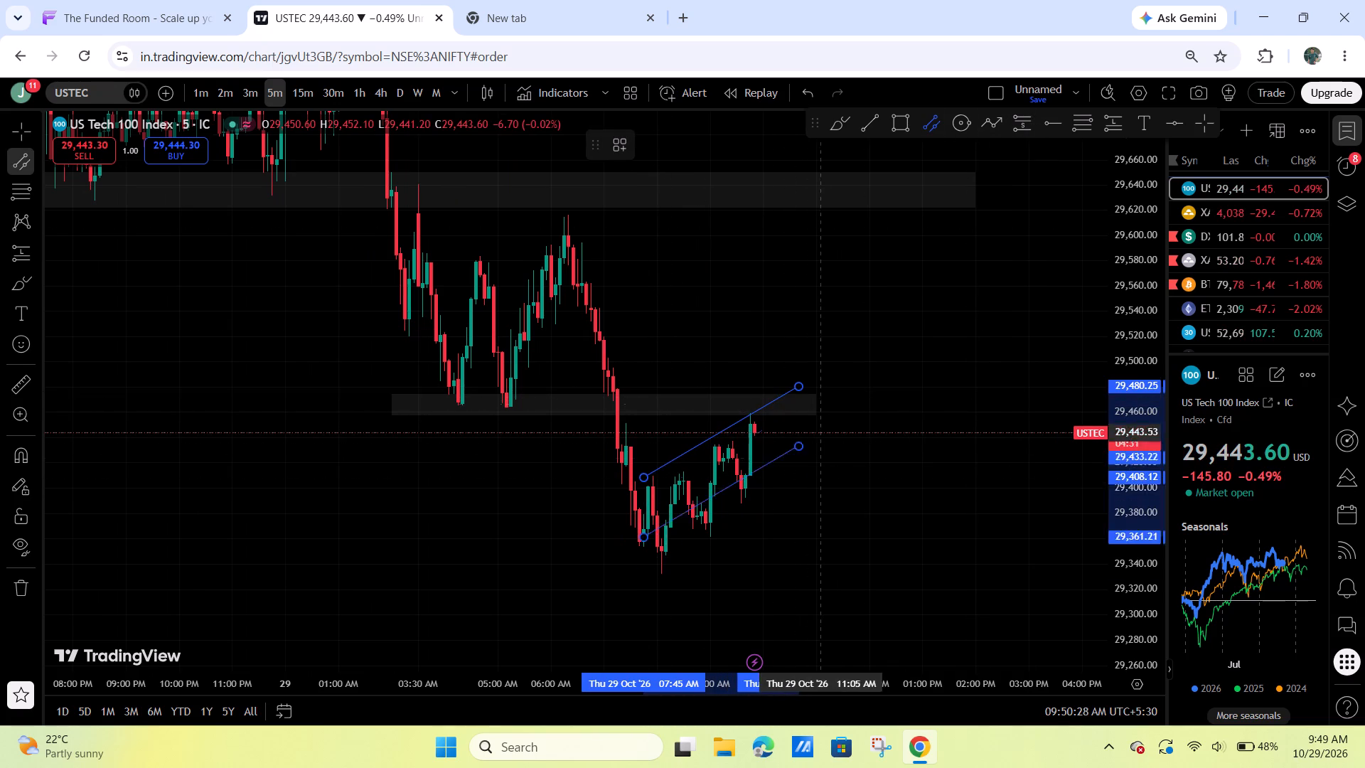
{"action": "left_click", "coordinate": [839, 458]}
Inspect the channel closely, then switch to The Funded Room and choose Sell / Short for USTECH100.
{"action": "left_click_drag", "start_coordinate": [844, 452], "coordinate": [963, 424]}
{"action": "scroll", "coordinate": [967, 484], "scroll_direction": "up", "scroll_amount": 5}
{"action": "left_click_drag", "start_coordinate": [937, 464], "coordinate": [1023, 439]}
{"action": "left_click_drag", "start_coordinate": [1127, 484], "coordinate": [1147, 286]}
{"action": "scroll", "coordinate": [958, 459], "scroll_direction": "up", "scroll_amount": 3}
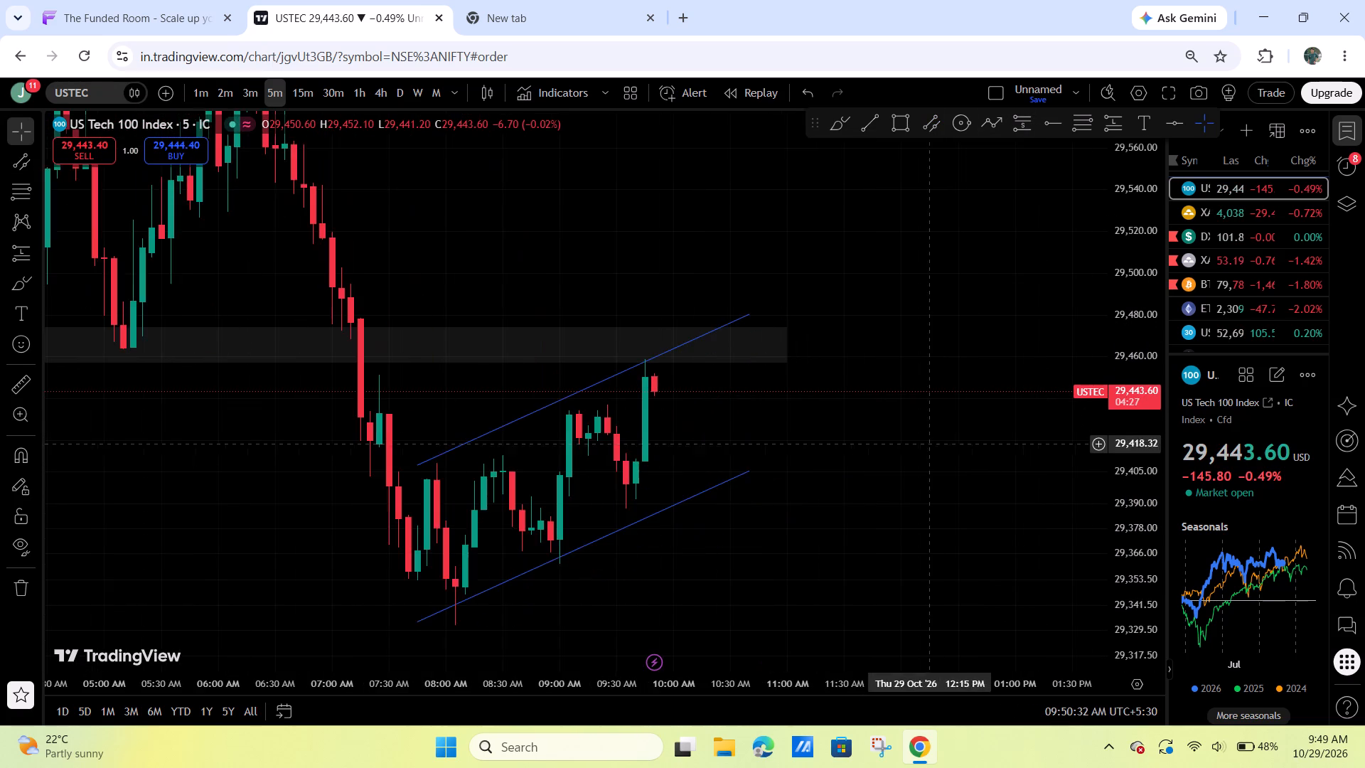
{"action": "left_click_drag", "start_coordinate": [882, 427], "coordinate": [878, 341]}
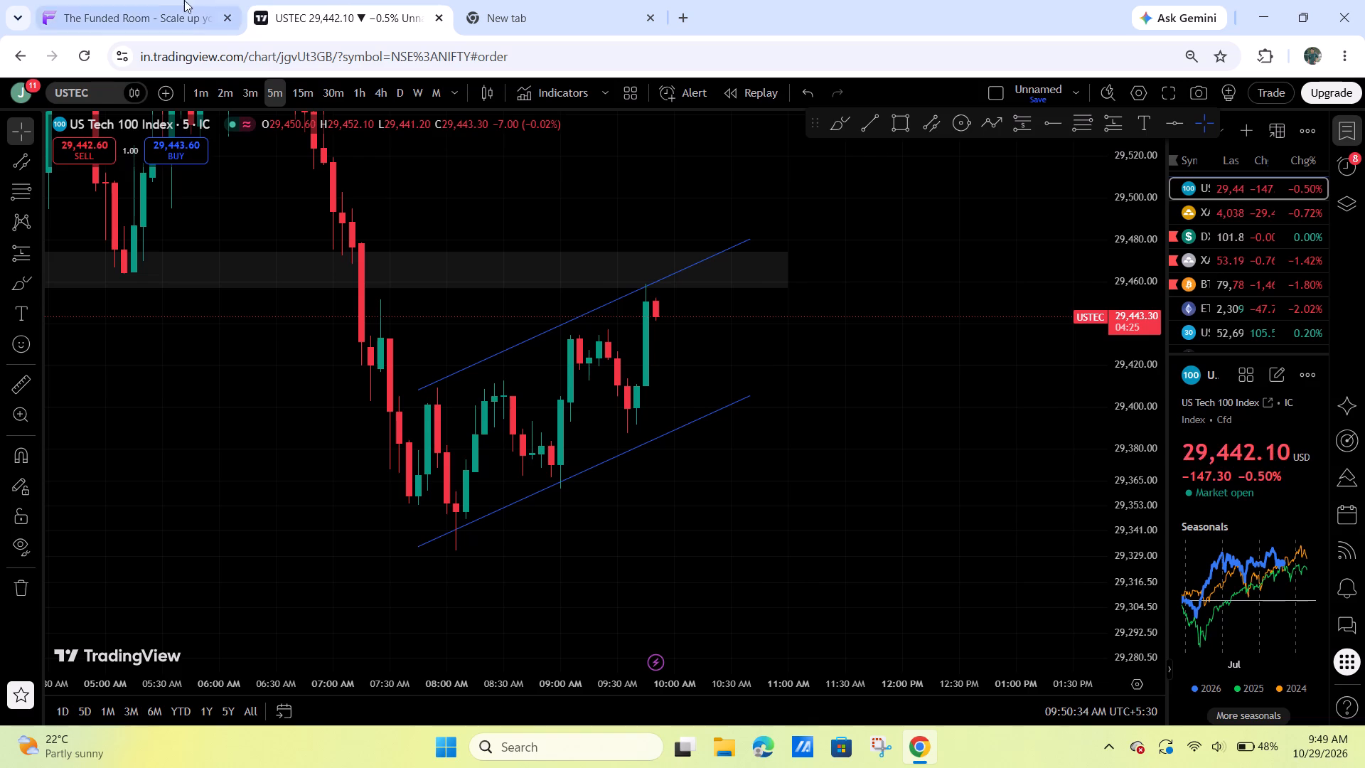
{"action": "left_click", "coordinate": [150, 0]}
{"action": "scroll", "coordinate": [889, 522], "scroll_direction": "up", "scroll_amount": 10}
{"action": "left_click", "coordinate": [1288, 191]}
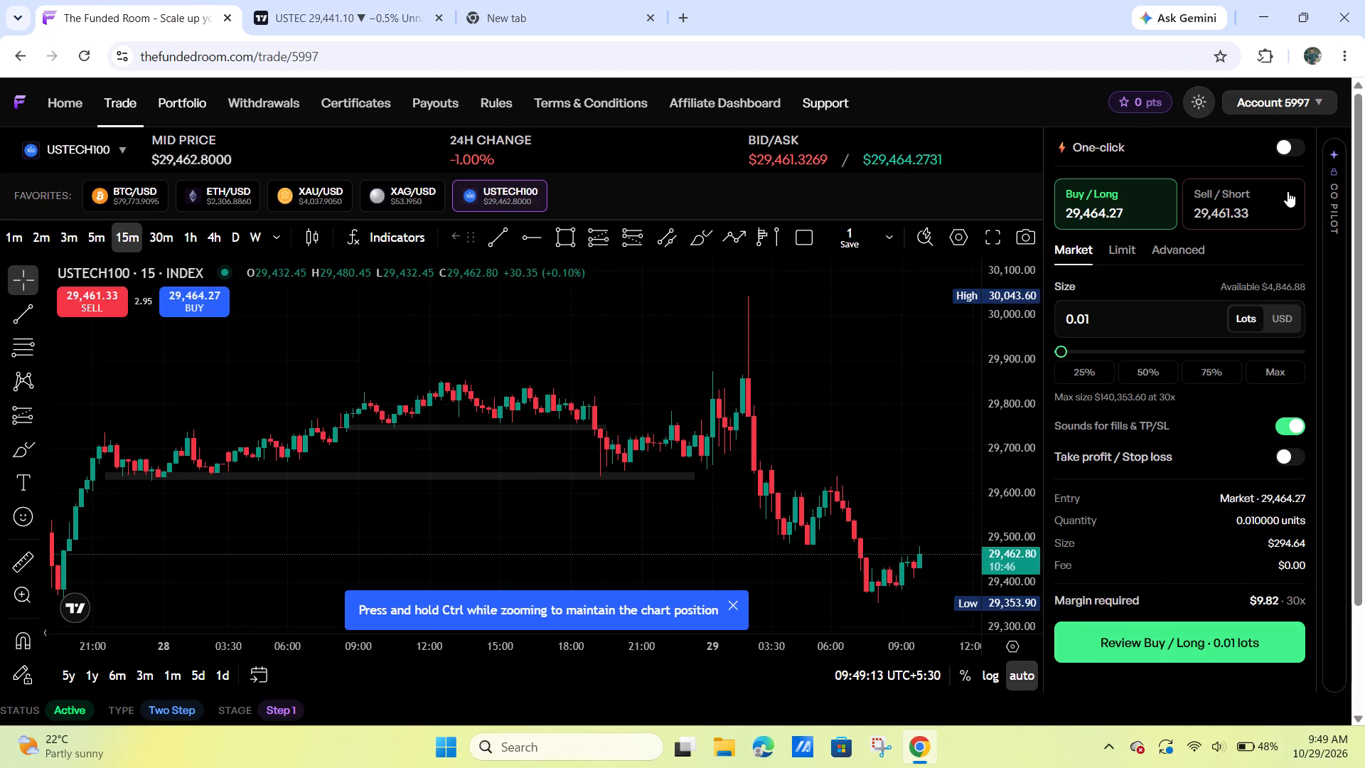
Examine the USTECH100 chart's recent candles on the 5-minute and 15-minute timeframes, ending on 5 minutes.
{"action": "left_click_drag", "start_coordinate": [780, 417], "coordinate": [422, 362]}
{"action": "scroll", "coordinate": [665, 495], "scroll_direction": "up", "scroll_amount": 4}
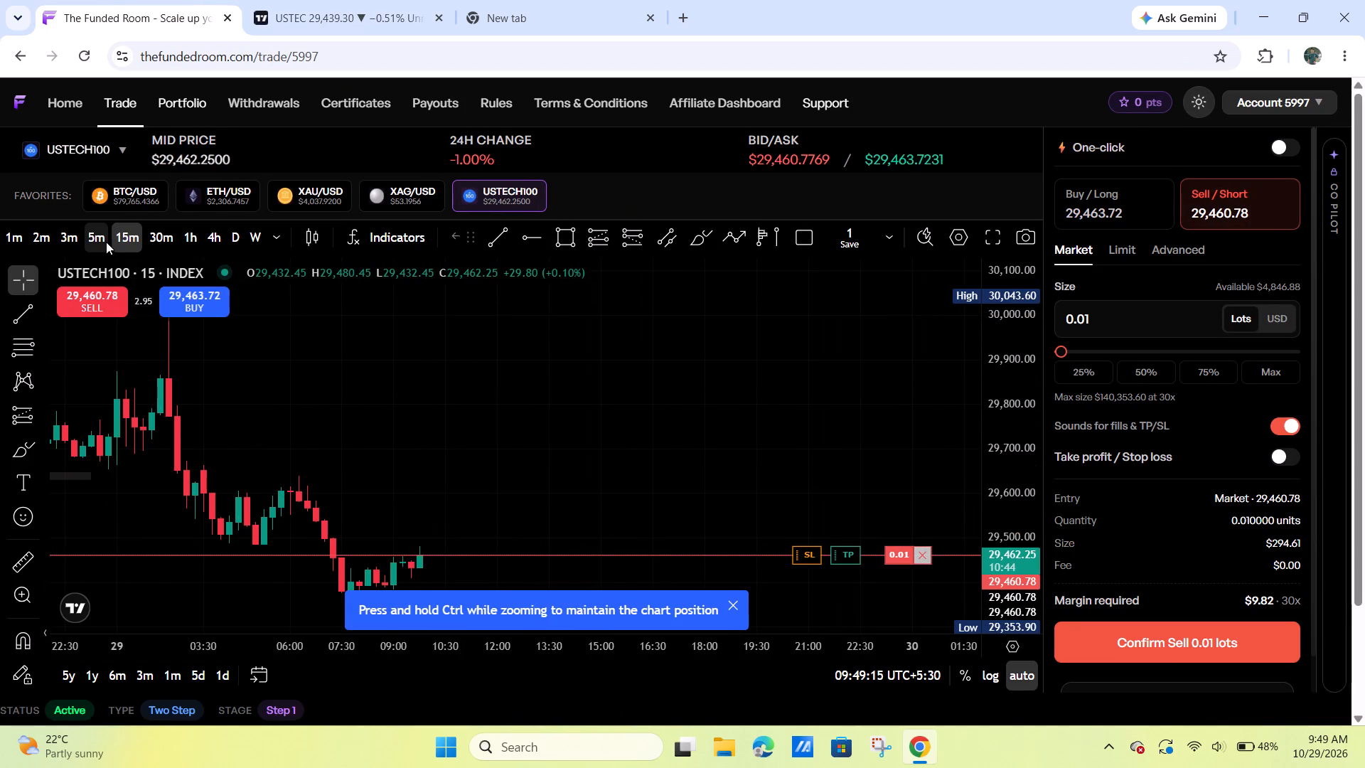
{"action": "left_click", "coordinate": [106, 242]}
{"action": "left_click_drag", "start_coordinate": [614, 482], "coordinate": [922, 416]}
{"action": "left_click_drag", "start_coordinate": [1025, 504], "coordinate": [990, 332]}
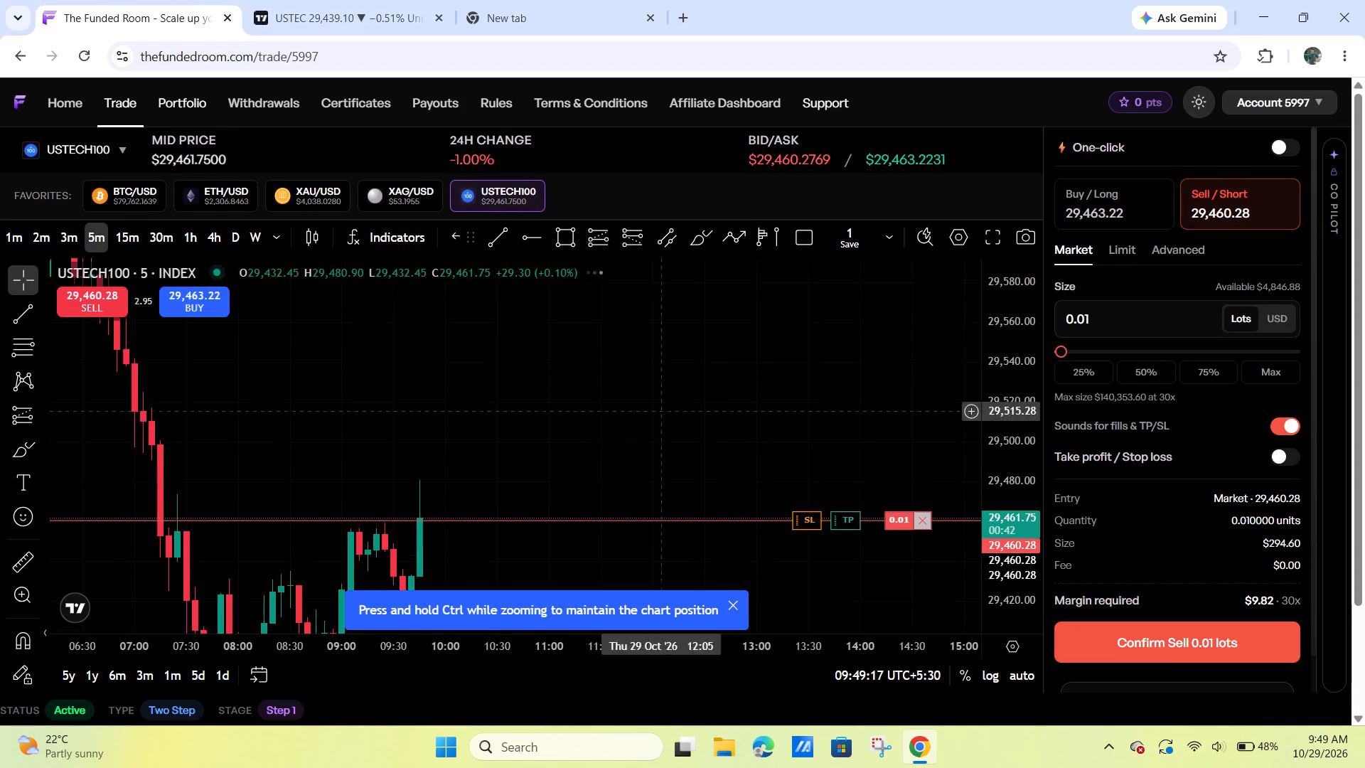
{"action": "left_click_drag", "start_coordinate": [590, 427], "coordinate": [875, 262]}
{"action": "scroll", "coordinate": [730, 499], "scroll_direction": "down", "scroll_amount": 2}
{"action": "left_click_drag", "start_coordinate": [1013, 406], "coordinate": [987, 499]}
{"action": "left_click_drag", "start_coordinate": [913, 503], "coordinate": [670, 482]}
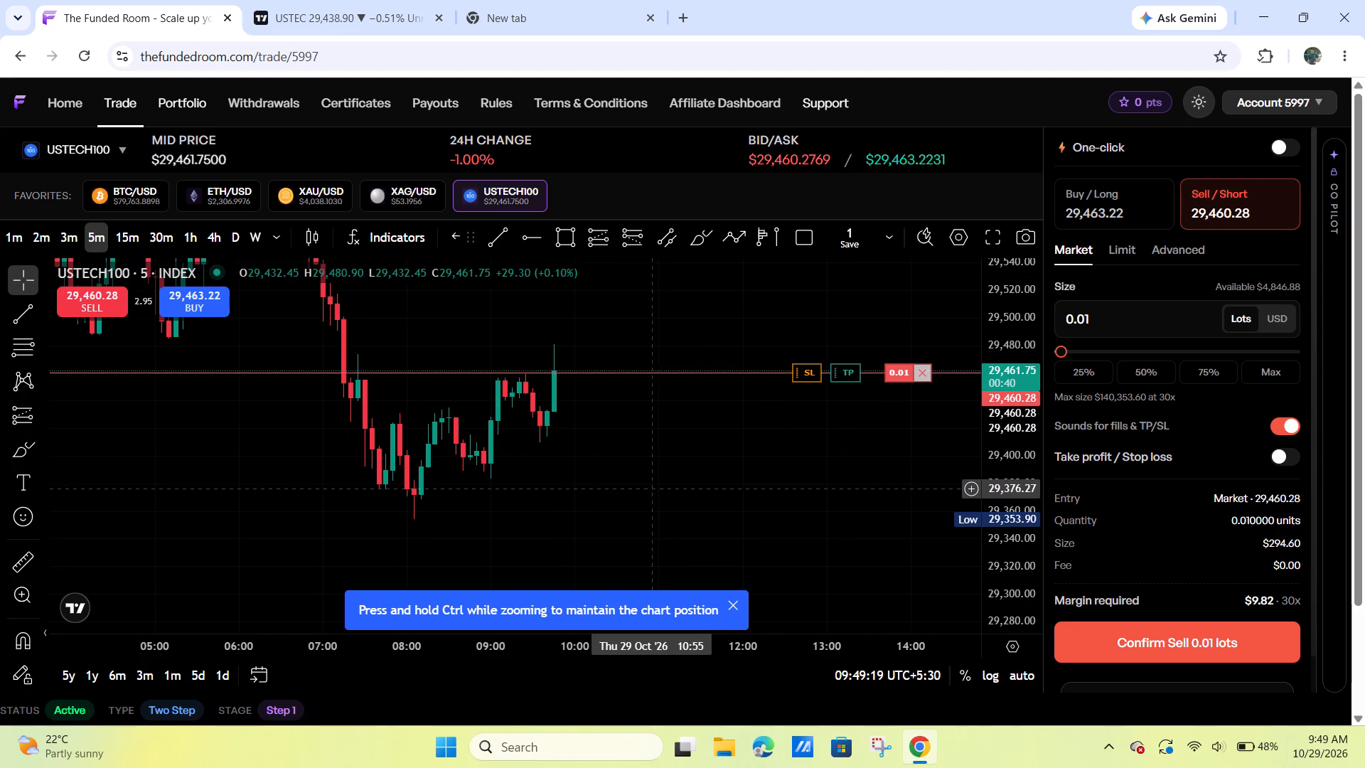
{"action": "left_click", "coordinate": [137, 235]}
{"action": "left_click_drag", "start_coordinate": [842, 496], "coordinate": [961, 383]}
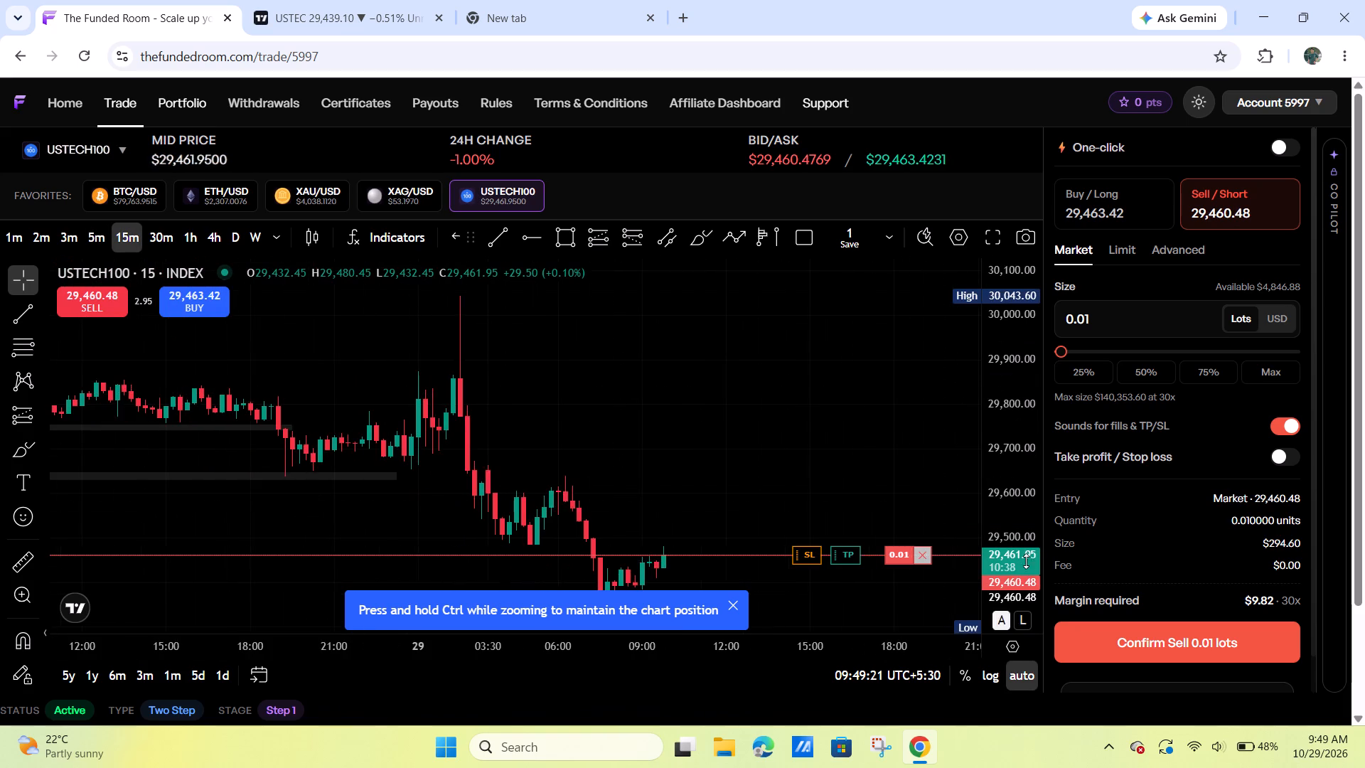
{"action": "left_click_drag", "start_coordinate": [1026, 561], "coordinate": [995, 358]}
{"action": "left_click_drag", "start_coordinate": [837, 452], "coordinate": [856, 141]}
{"action": "scroll", "coordinate": [687, 433], "scroll_direction": "up", "scroll_amount": 4}
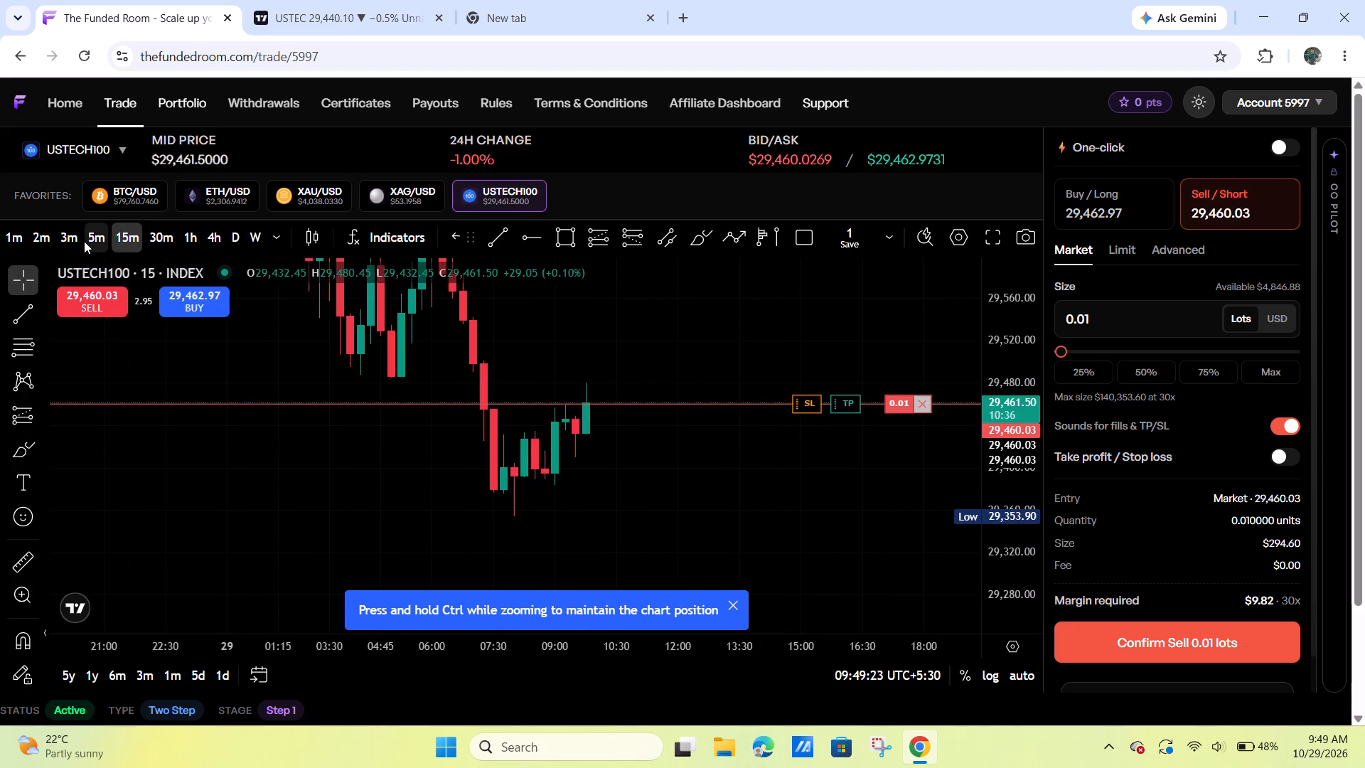
{"action": "left_click", "coordinate": [84, 241]}
Recheck the USTEC channel in TradingView and return to The Funded Room.
{"action": "left_click", "coordinate": [324, 0]}
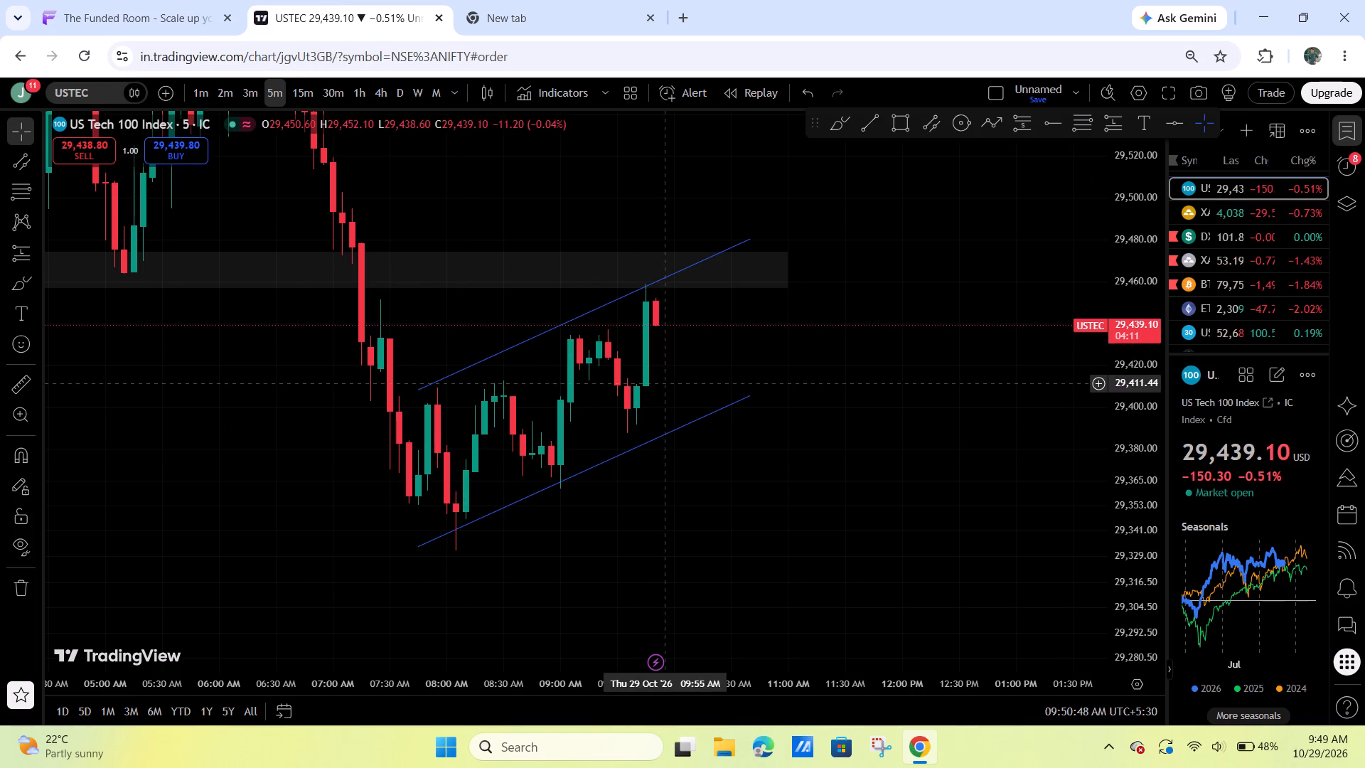
{"action": "left_click_drag", "start_coordinate": [1008, 475], "coordinate": [1085, 478]}
{"action": "left_click", "coordinate": [149, 0]}
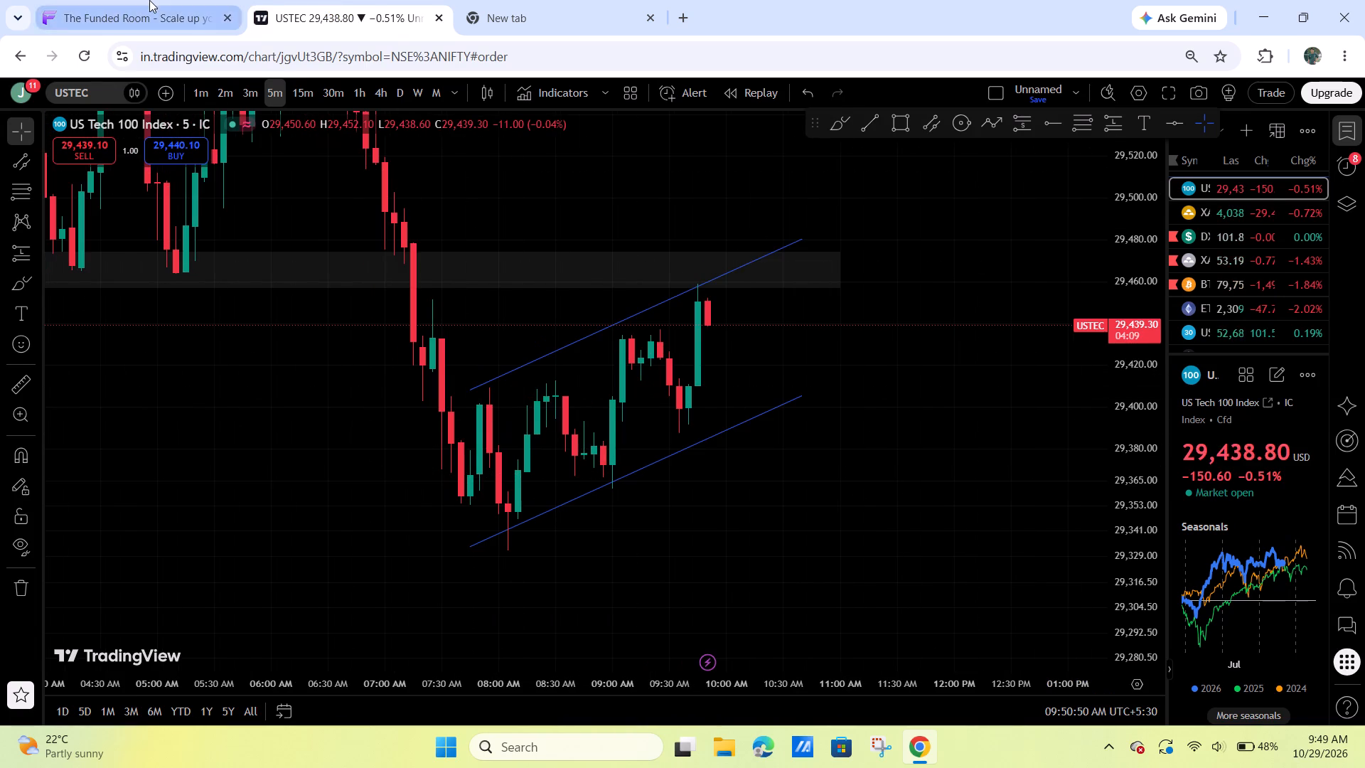
Set the USTECH100 short order's stop loss to 29481.36, just above the latest candle's high.
{"action": "left_click_drag", "start_coordinate": [786, 341], "coordinate": [914, 274]}
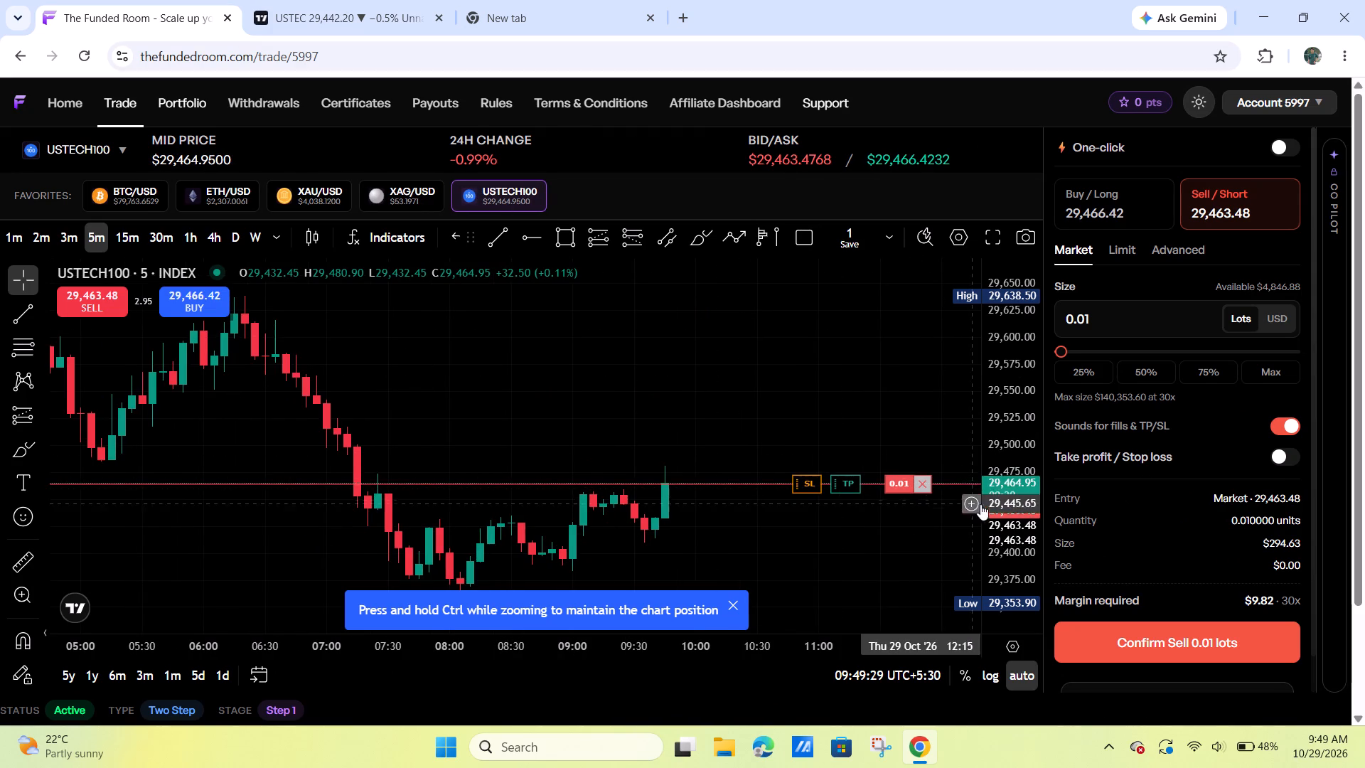
{"action": "left_click_drag", "start_coordinate": [981, 501], "coordinate": [973, 287]}
{"action": "left_click_drag", "start_coordinate": [842, 427], "coordinate": [832, 252]}
{"action": "scroll", "coordinate": [843, 459], "scroll_direction": "up", "scroll_amount": 3}
{"action": "left_click_drag", "start_coordinate": [1022, 421], "coordinate": [999, 455]}
{"action": "left_click_drag", "start_coordinate": [916, 469], "coordinate": [901, 469]}
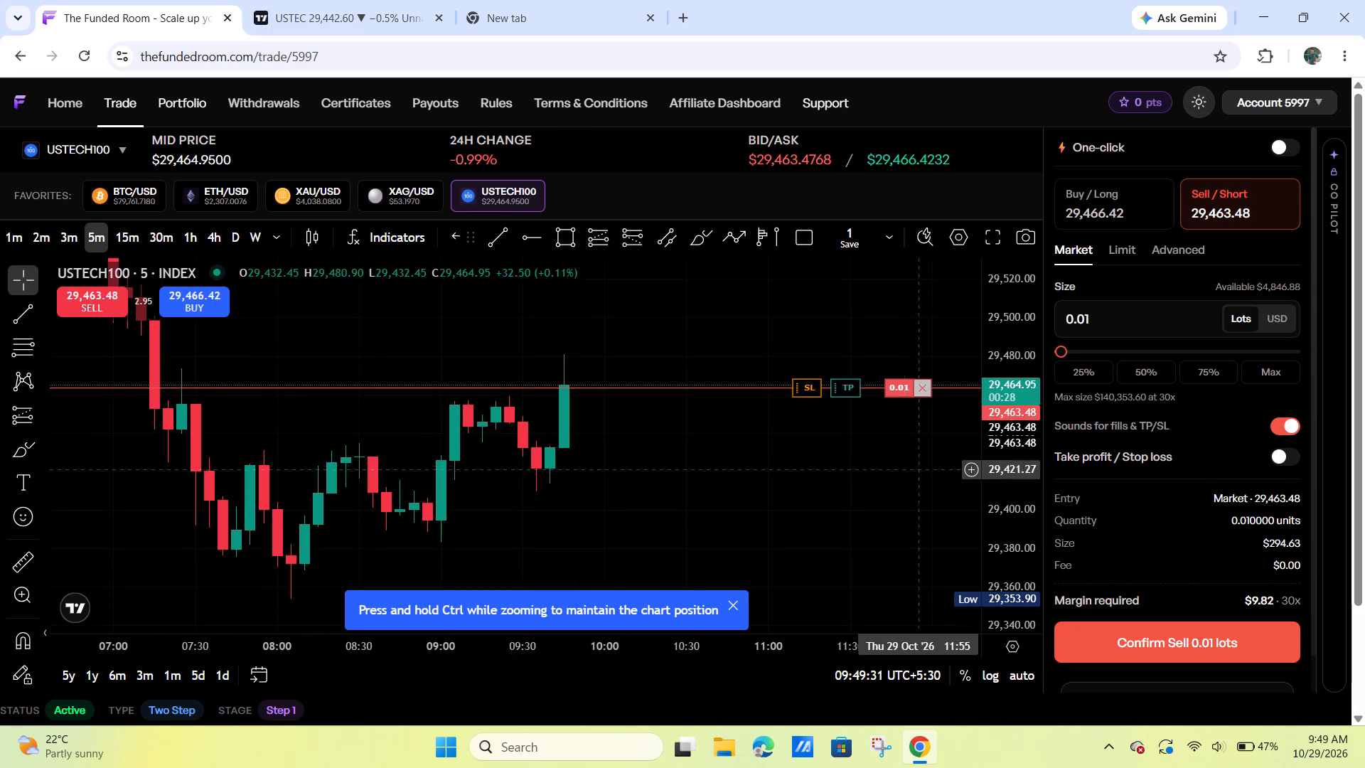
{"action": "left_click_drag", "start_coordinate": [901, 469], "coordinate": [899, 469]}
{"action": "left_click_drag", "start_coordinate": [813, 387], "coordinate": [815, 353]}
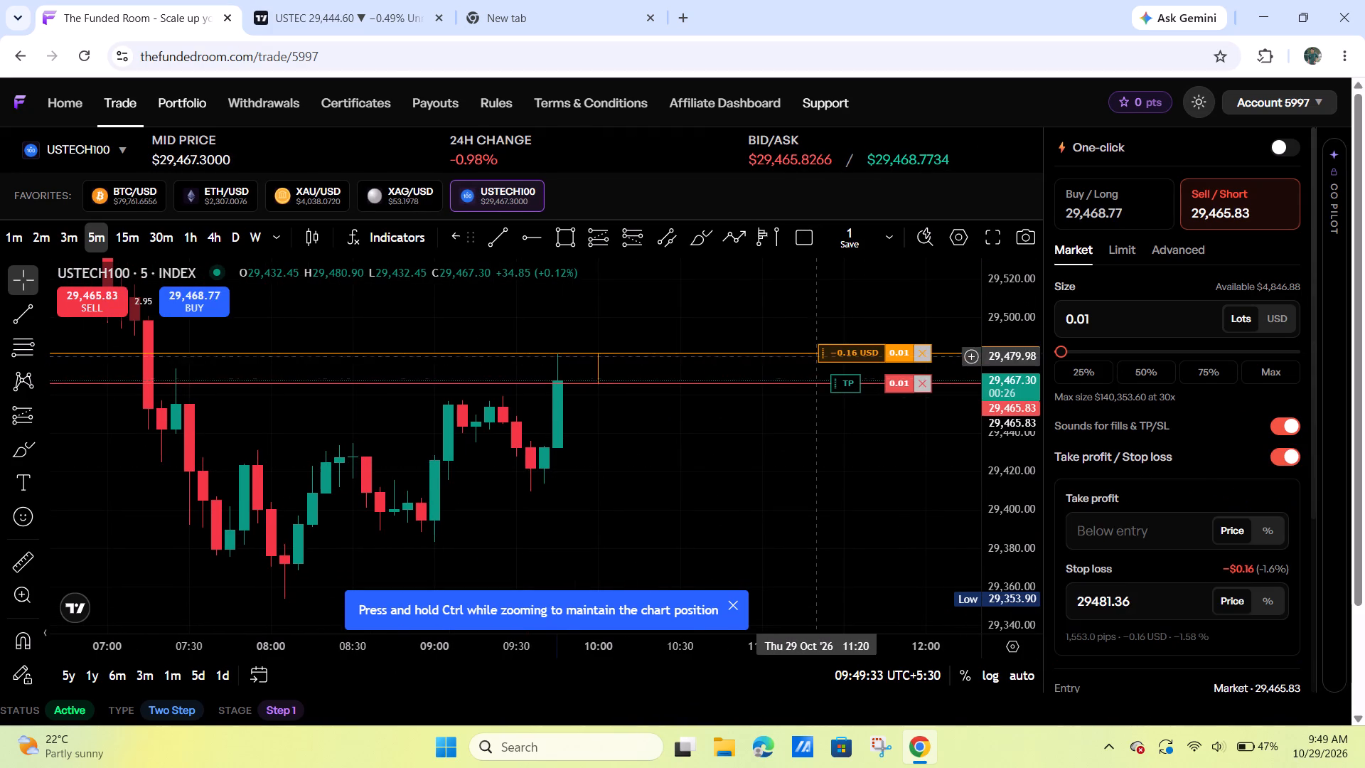
{"action": "left_click_drag", "start_coordinate": [818, 423], "coordinate": [787, 425]}
Set the short order's size to 0.1 lots.
{"action": "left_click", "coordinate": [1116, 323]}
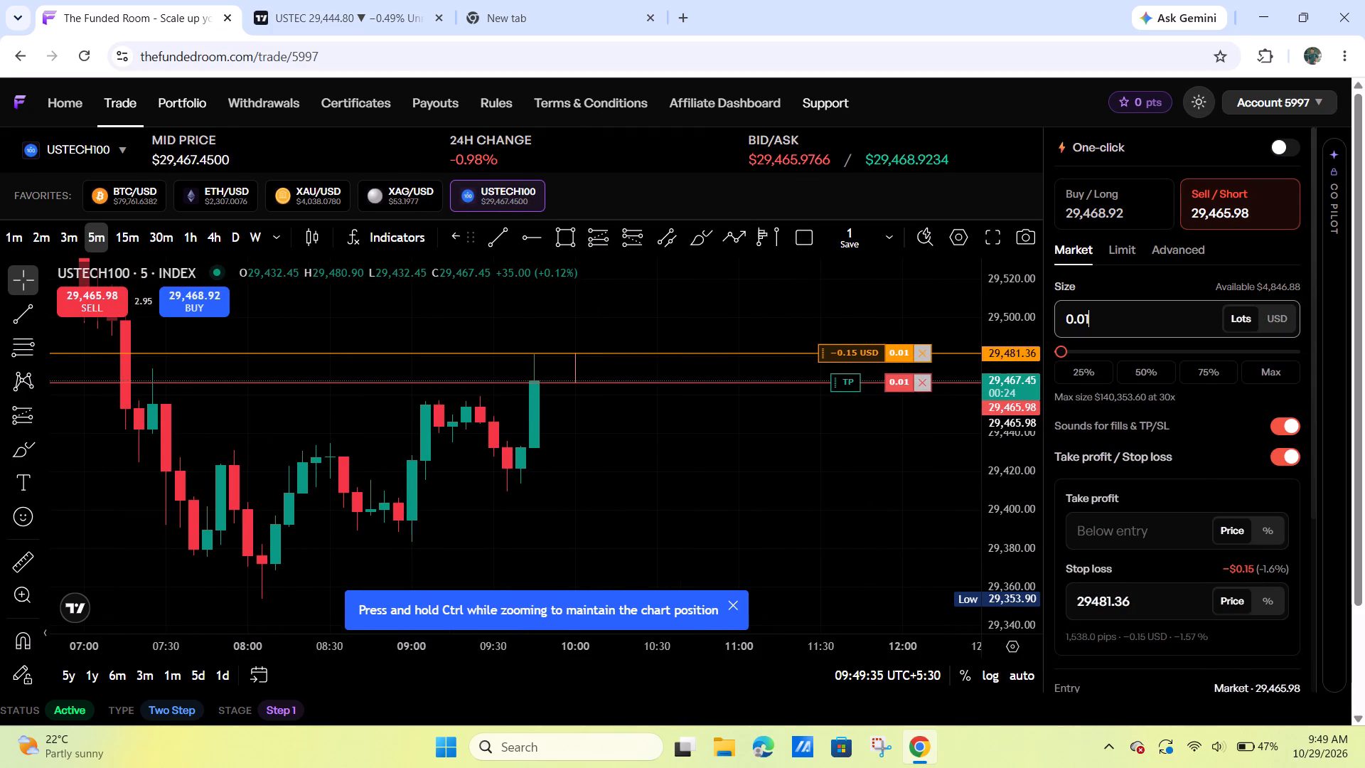
{"action": "key", "text": "BackSpace"}
{"action": "key", "text": "BackSpace"}
{"action": "key", "text": "1"}
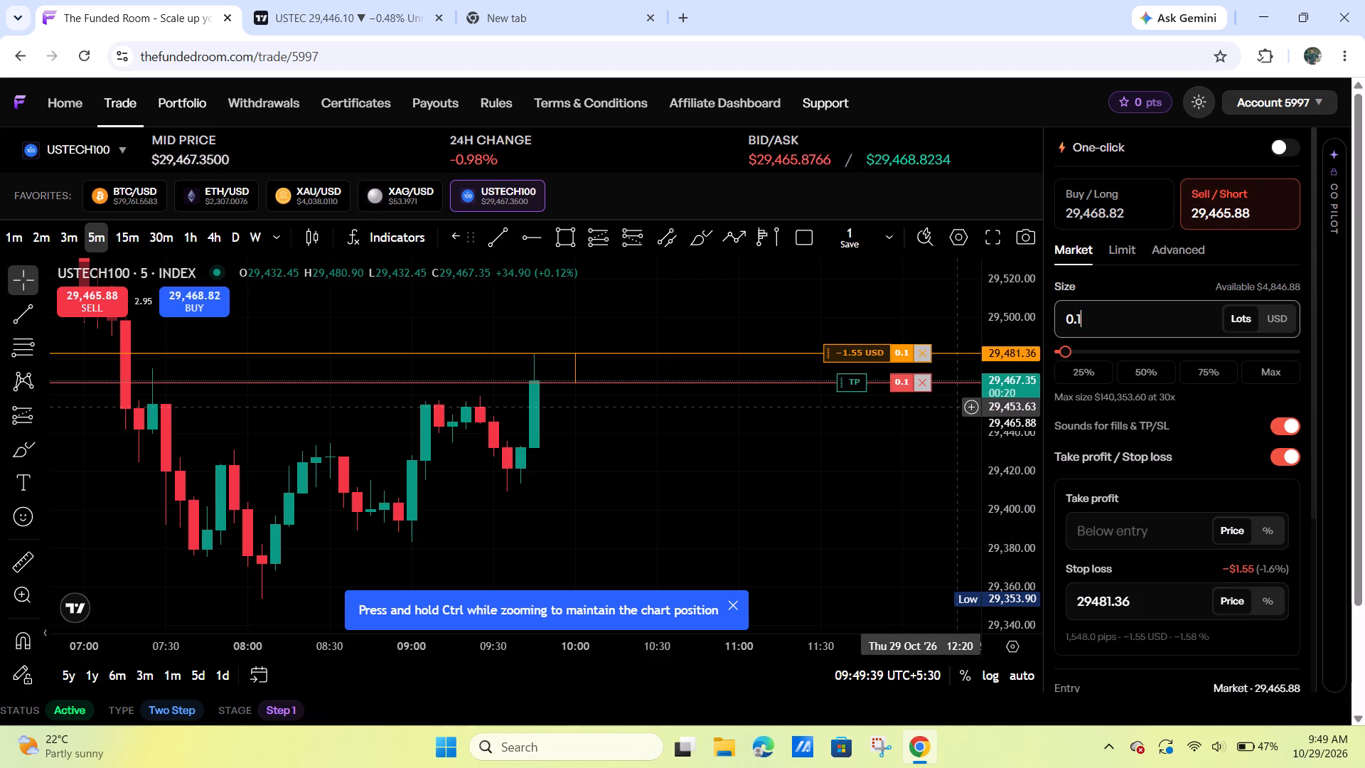
Examine the USTEC channel in TradingView on the three-minute timeframe.
{"action": "scroll", "coordinate": [578, 462], "scroll_direction": "down", "scroll_amount": 2}
{"action": "left_click_drag", "start_coordinate": [758, 470], "coordinate": [678, 458]}
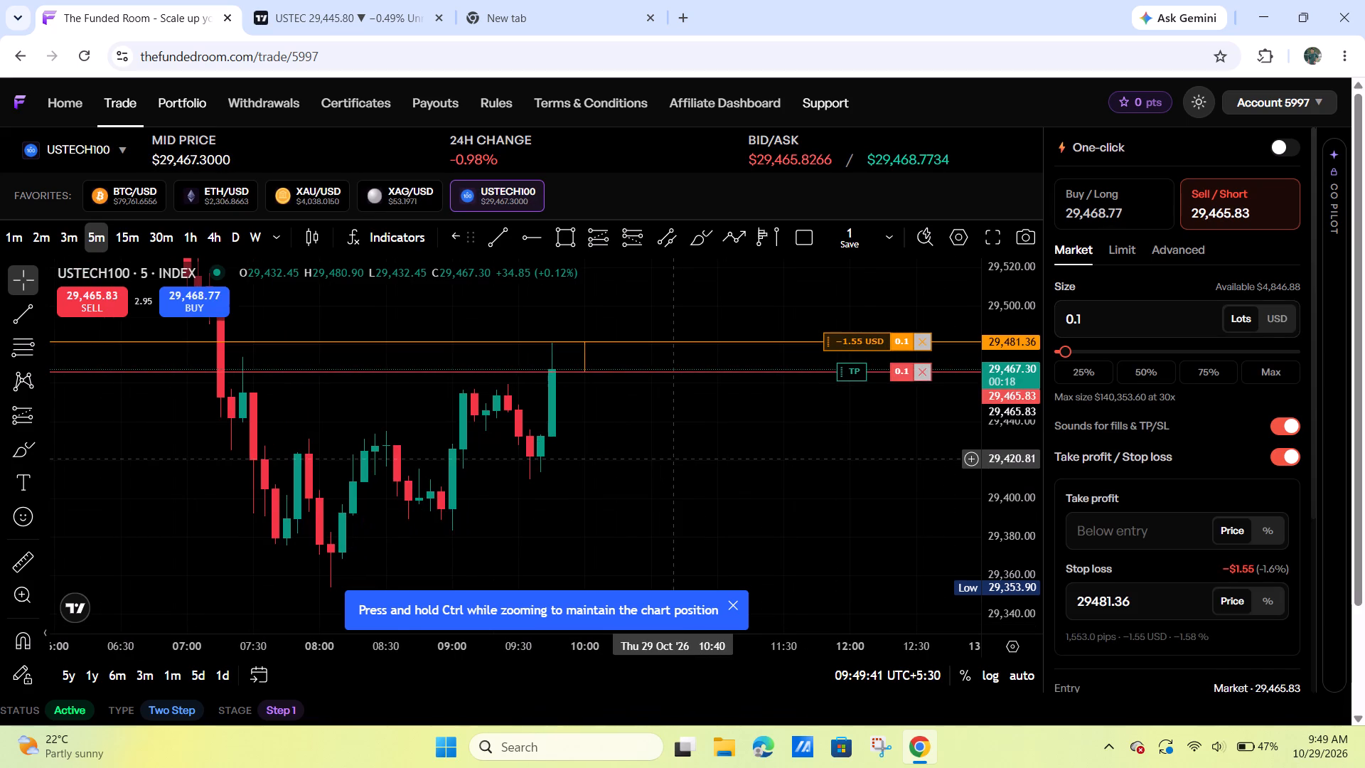
{"action": "scroll", "coordinate": [682, 460], "scroll_direction": "down", "scroll_amount": 1}
{"action": "left_click", "coordinate": [278, 0]}
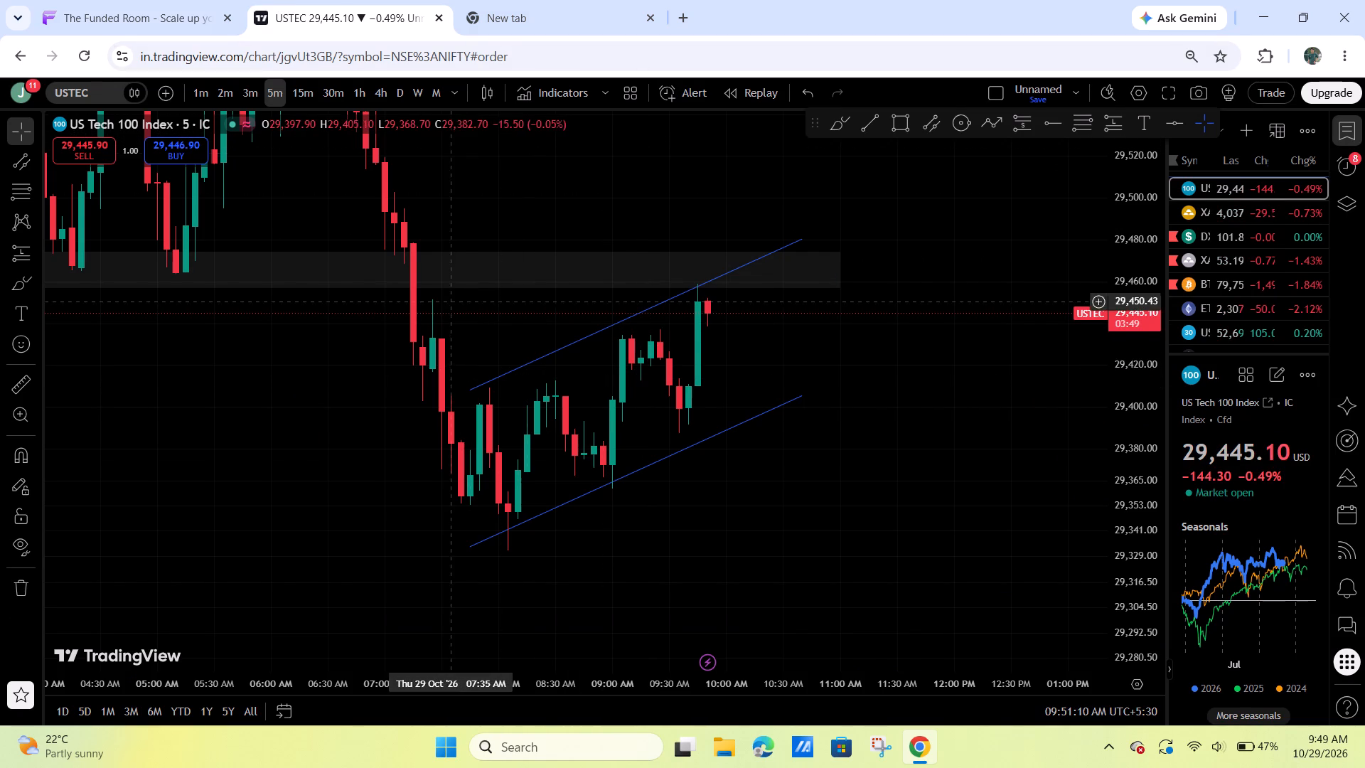
{"action": "left_click", "coordinate": [256, 97]}
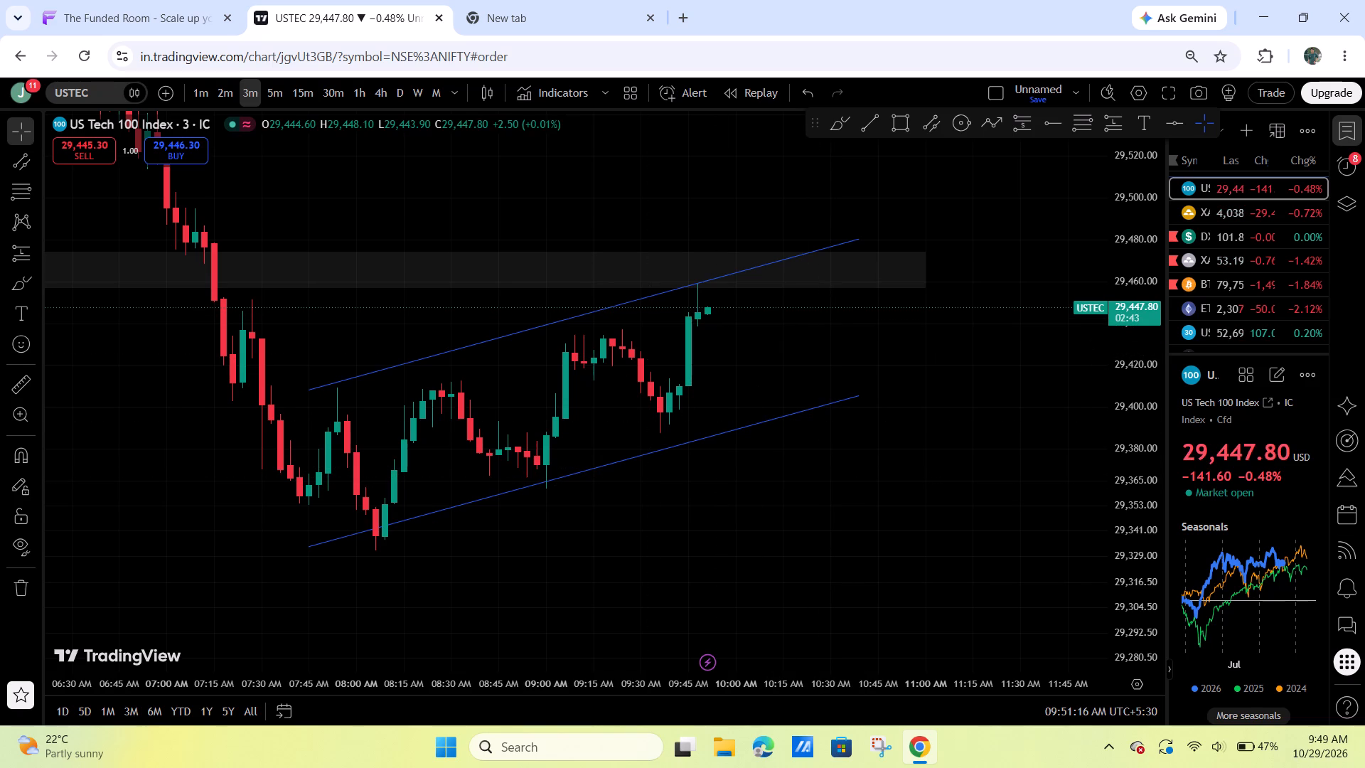
Switch to The Funded Room and set the USTECH100 chart to the three-minute timeframe.
{"action": "left_click", "coordinate": [49, 0]}
{"action": "left_click_drag", "start_coordinate": [688, 457], "coordinate": [710, 459]}
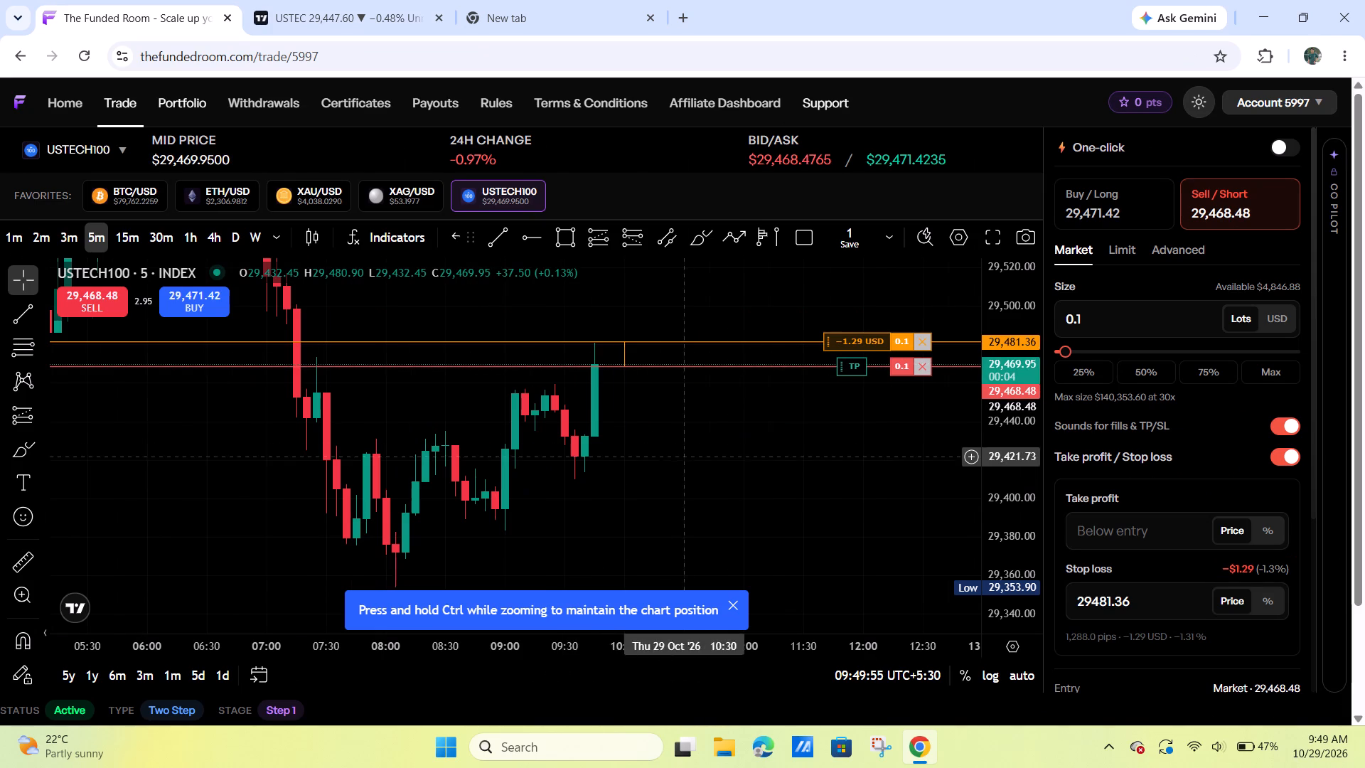
{"action": "left_click_drag", "start_coordinate": [710, 459], "coordinate": [783, 459]}
{"action": "left_click", "coordinate": [73, 238]}
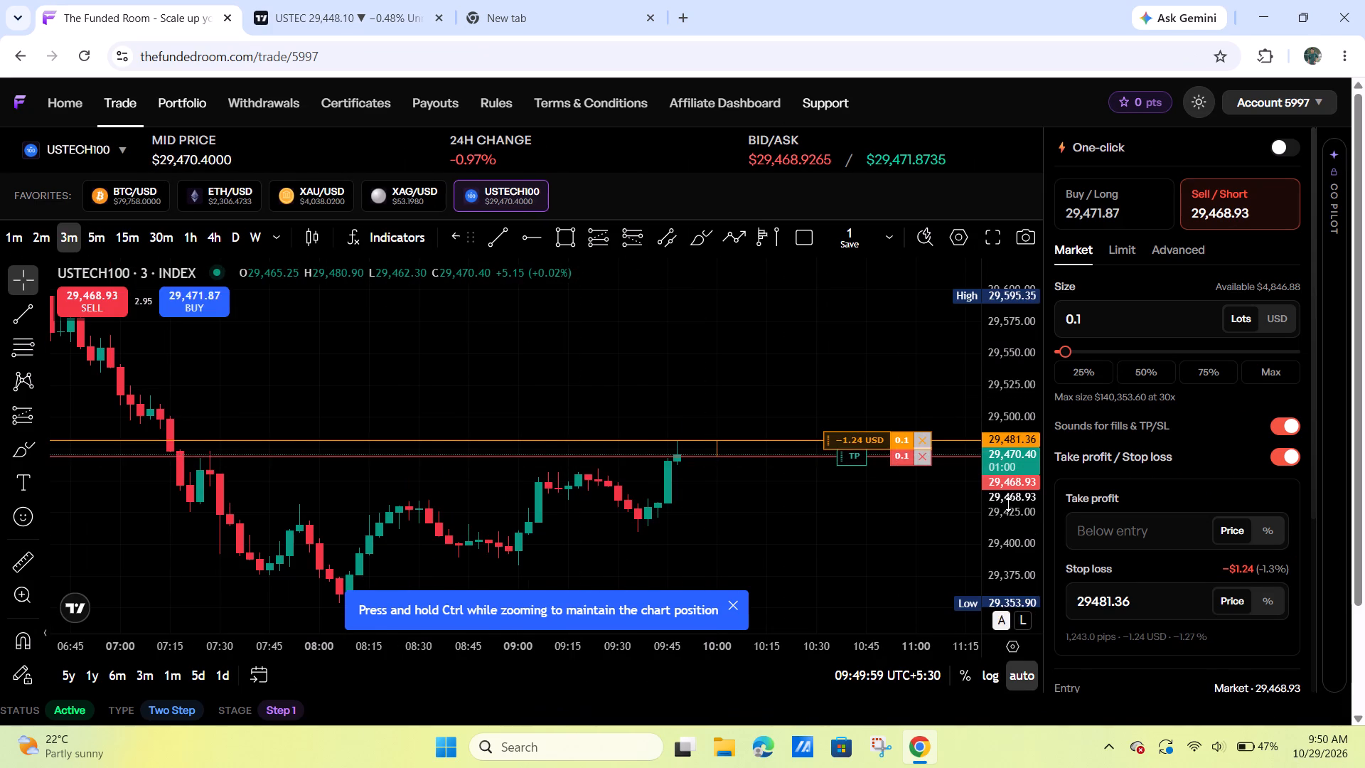
{"action": "left_click_drag", "start_coordinate": [1000, 521], "coordinate": [960, 313]}
{"action": "left_click_drag", "start_coordinate": [781, 568], "coordinate": [829, 393]}
{"action": "left_click_drag", "start_coordinate": [1001, 361], "coordinate": [1000, 410]}
{"action": "left_click_drag", "start_coordinate": [958, 437], "coordinate": [929, 452]}
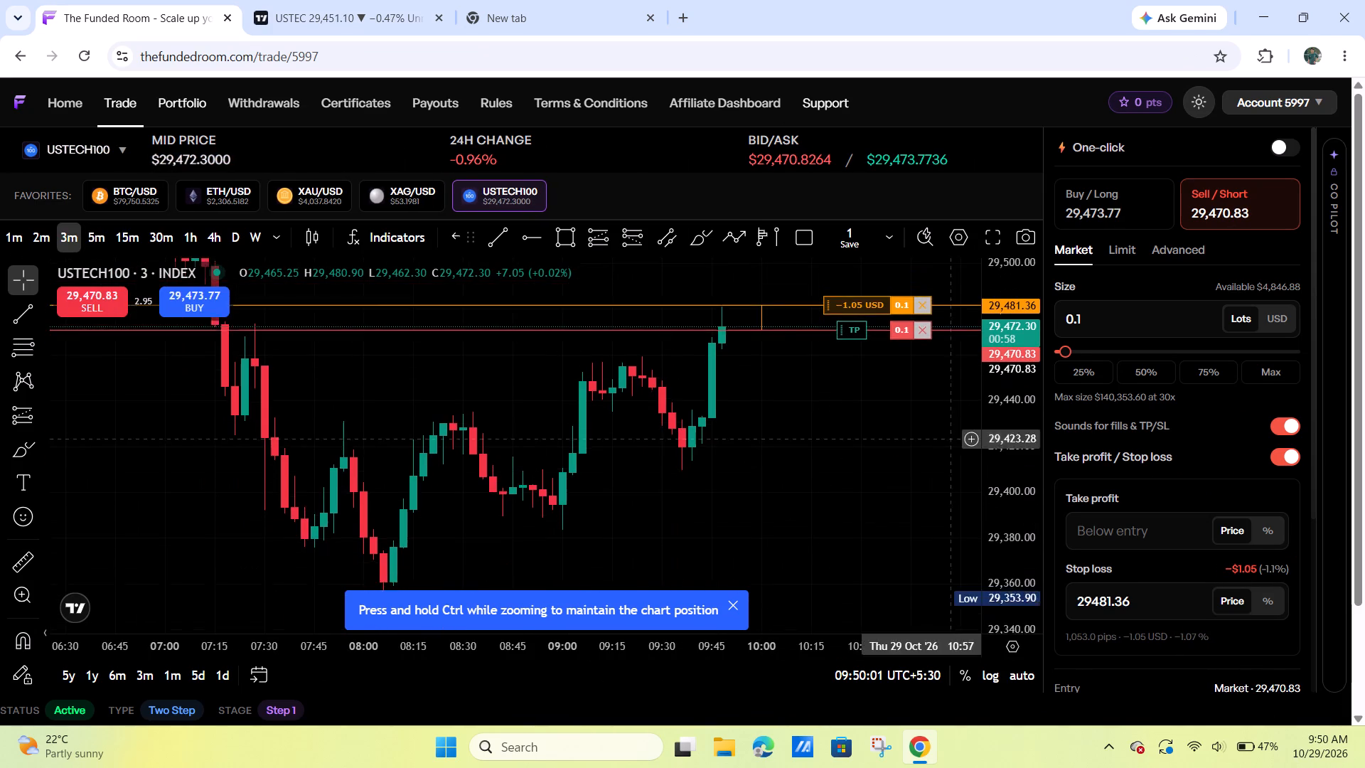
{"action": "left_click_drag", "start_coordinate": [929, 452], "coordinate": [871, 489]}
{"action": "left_click_drag", "start_coordinate": [869, 479], "coordinate": [896, 395]}
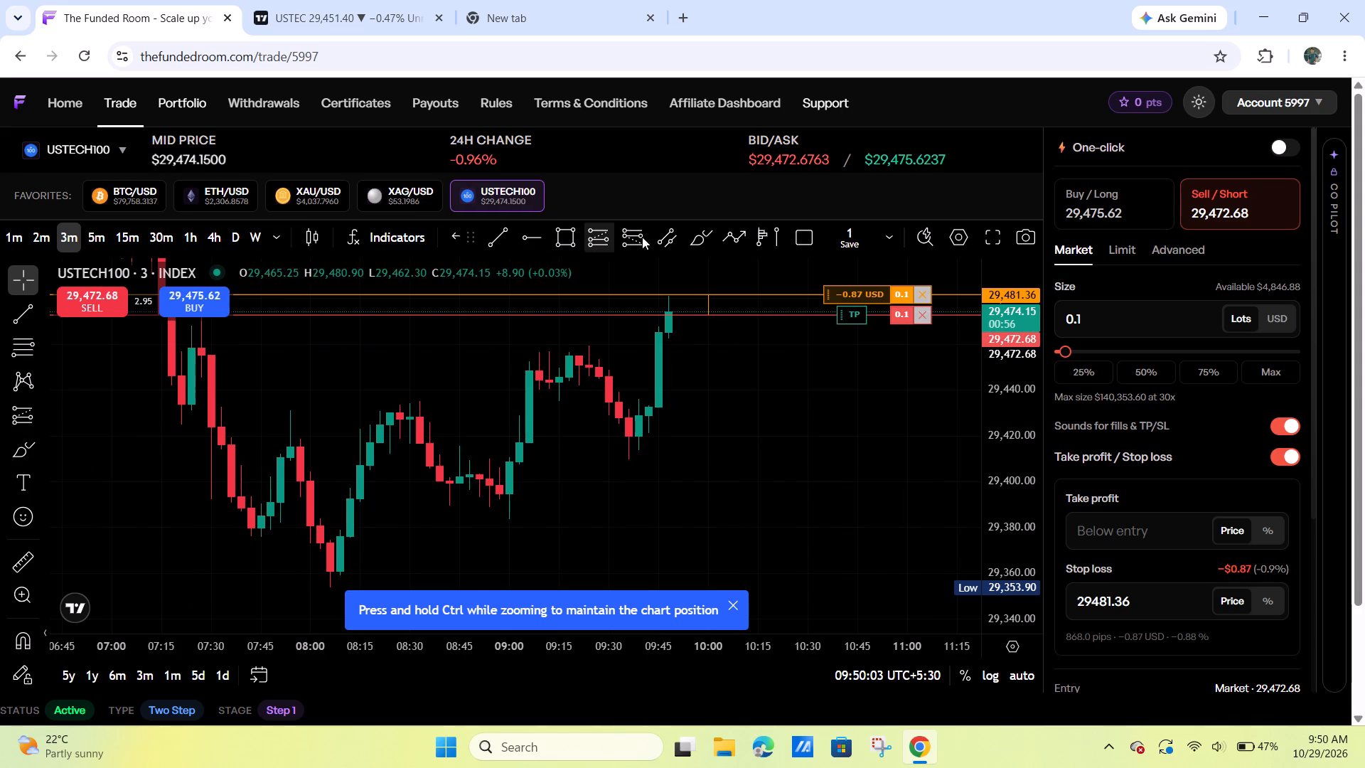
Draw a rising parallel channel from about 29,352 at 08:06 to about 29,436 at 10:18, with its upper line near the latest high.
{"action": "left_click", "coordinate": [663, 237]}
{"action": "left_click", "coordinate": [331, 592]}
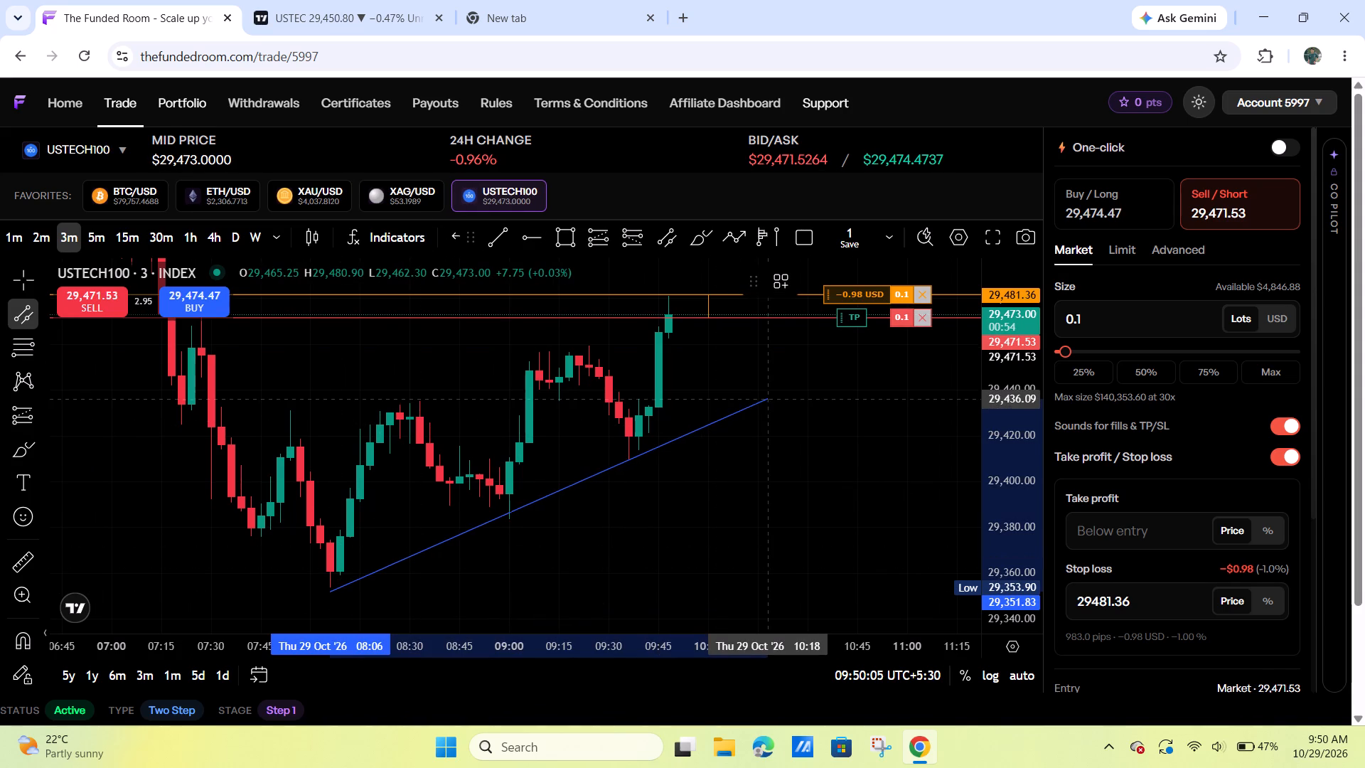
{"action": "left_click", "coordinate": [773, 398]}
{"action": "left_click", "coordinate": [676, 282]}
{"action": "left_click_drag", "start_coordinate": [707, 349], "coordinate": [732, 409]}
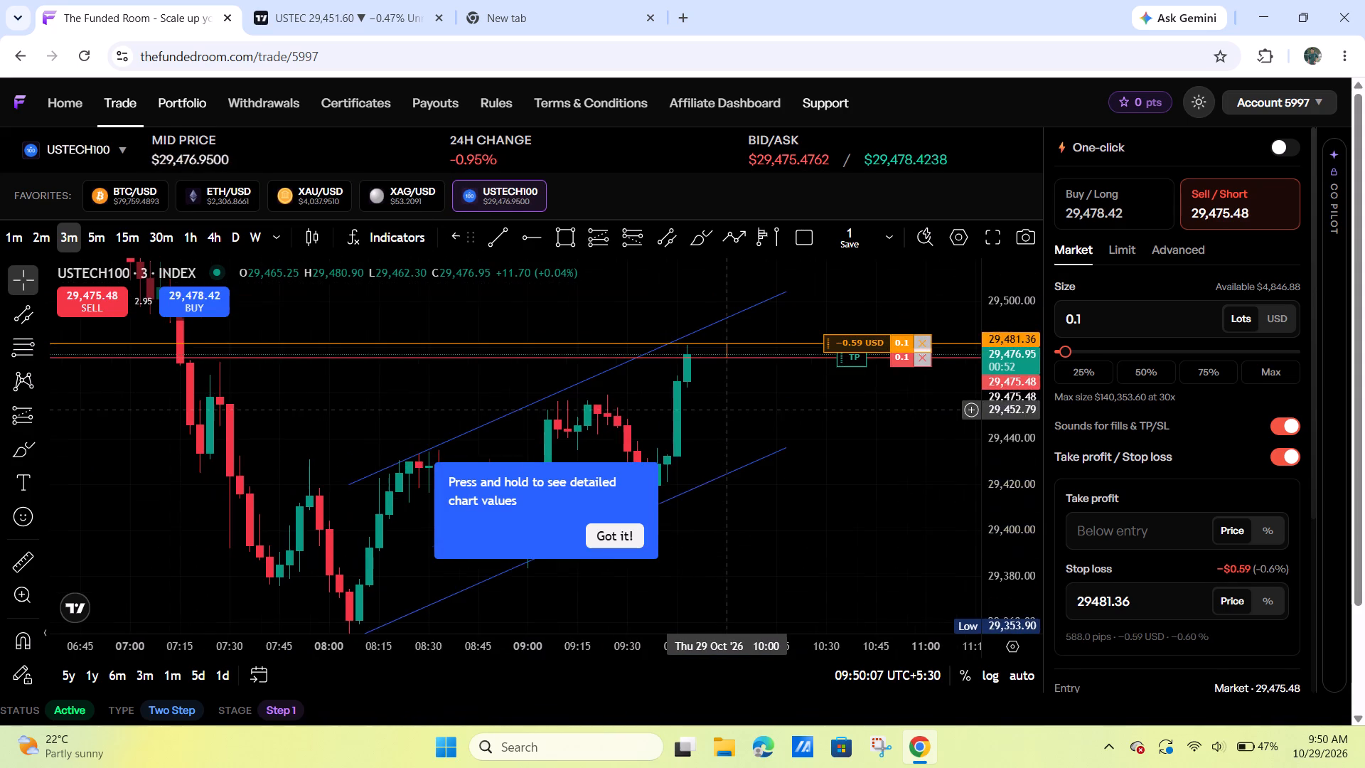
{"action": "left_click_drag", "start_coordinate": [732, 409], "coordinate": [746, 369]}
{"action": "left_click", "coordinate": [628, 538]}
Remove the stop loss at 29,481.36 from the USTECH100 short order.
{"action": "scroll", "coordinate": [916, 422], "scroll_direction": "down", "scroll_amount": 2}
{"action": "left_click_drag", "start_coordinate": [1008, 373], "coordinate": [1002, 479]}
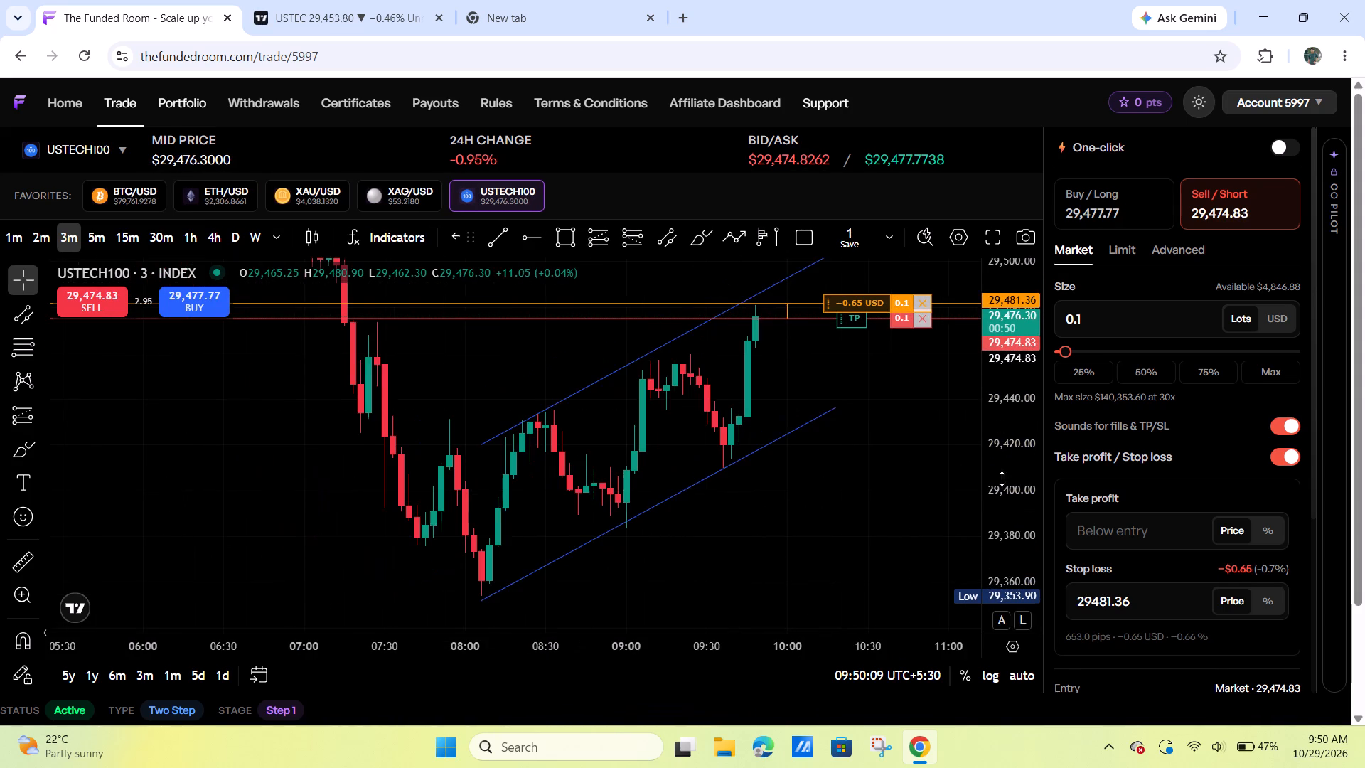
{"action": "left_click_drag", "start_coordinate": [1002, 479], "coordinate": [997, 486]}
{"action": "left_click_drag", "start_coordinate": [965, 489], "coordinate": [824, 516]}
{"action": "scroll", "coordinate": [828, 513], "scroll_direction": "down", "scroll_amount": 1}
{"action": "left_click_drag", "start_coordinate": [928, 503], "coordinate": [892, 509]}
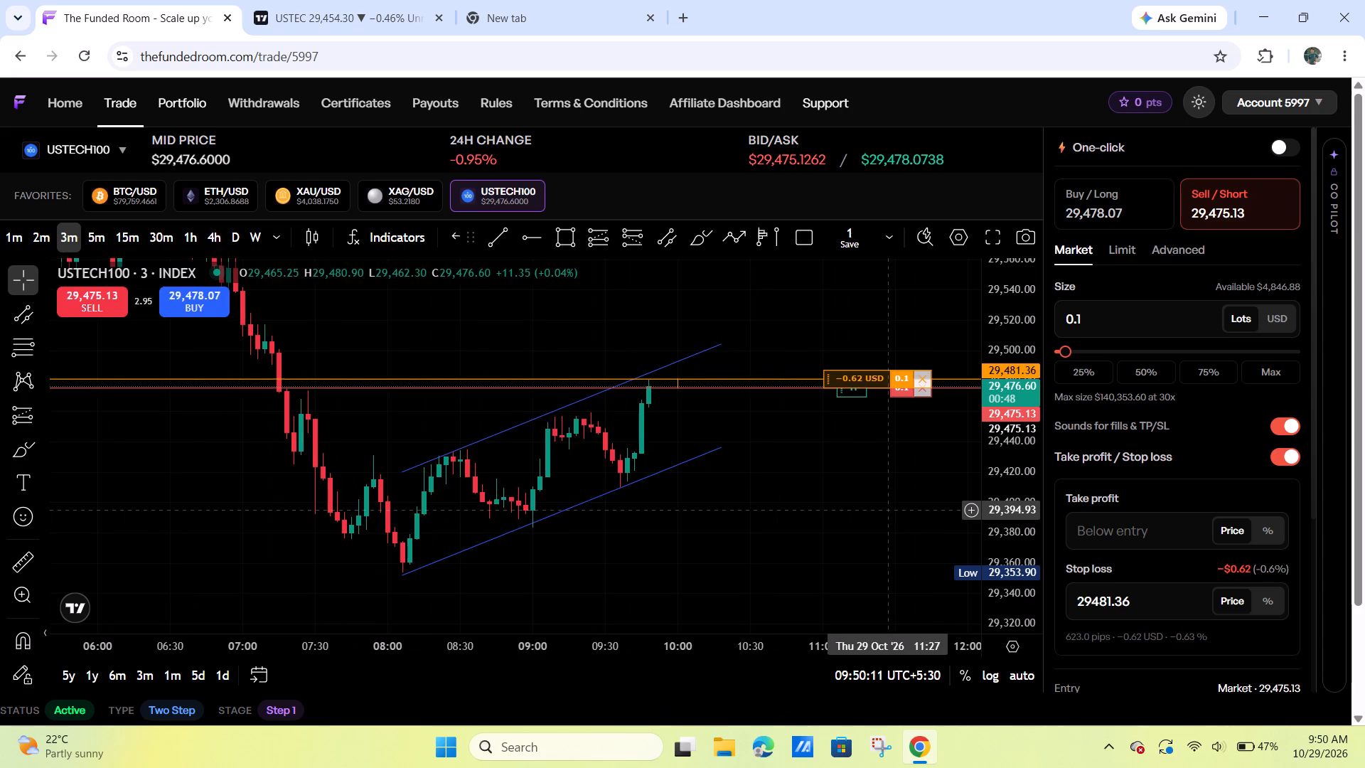
{"action": "scroll", "coordinate": [875, 494], "scroll_direction": "up", "scroll_amount": 3}
{"action": "left_click", "coordinate": [924, 375]}
Compare the USTECH100 channel in The Funded Room with the three-minute USTEC channel in TradingView.
{"action": "left_click_drag", "start_coordinate": [893, 437], "coordinate": [802, 462]}
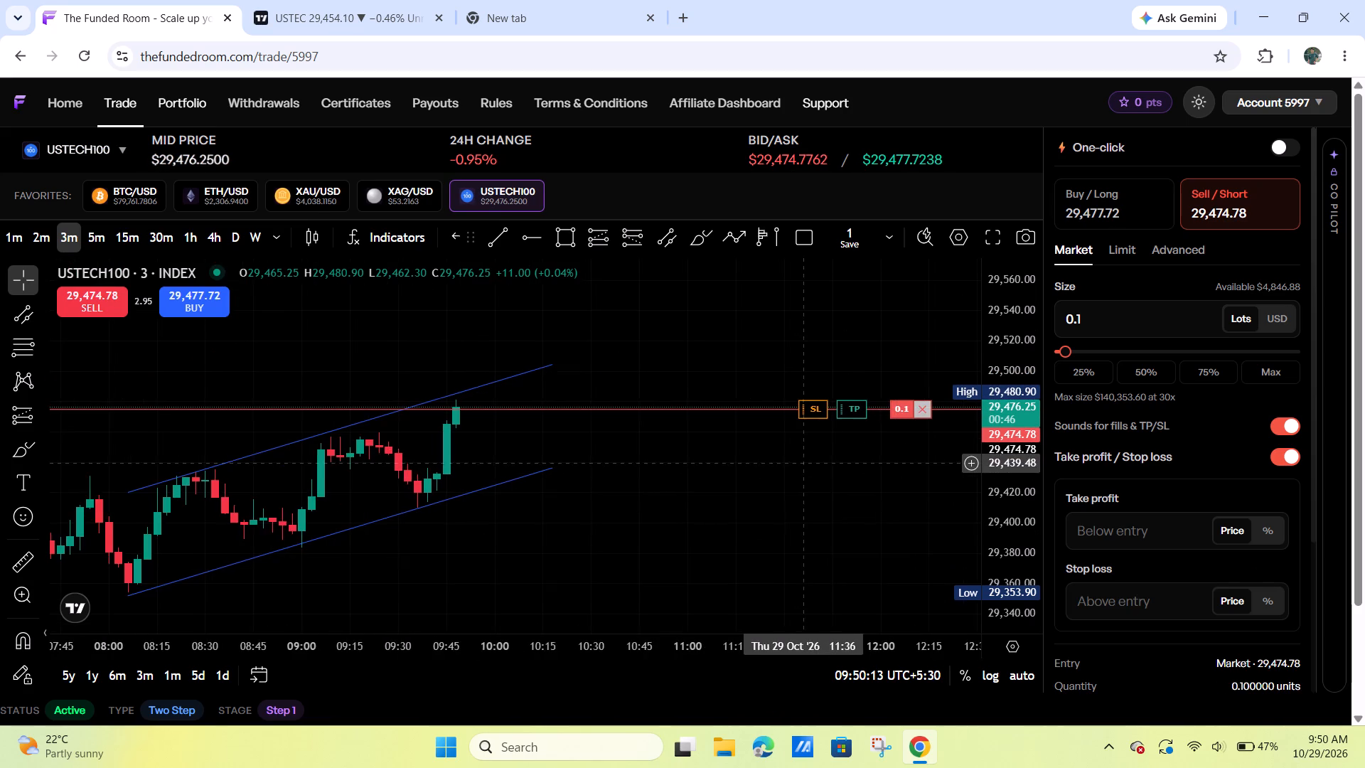
{"action": "left_click_drag", "start_coordinate": [802, 462], "coordinate": [793, 464]}
{"action": "scroll", "coordinate": [729, 479], "scroll_direction": "down", "scroll_amount": 2}
{"action": "left_click_drag", "start_coordinate": [810, 489], "coordinate": [840, 437]}
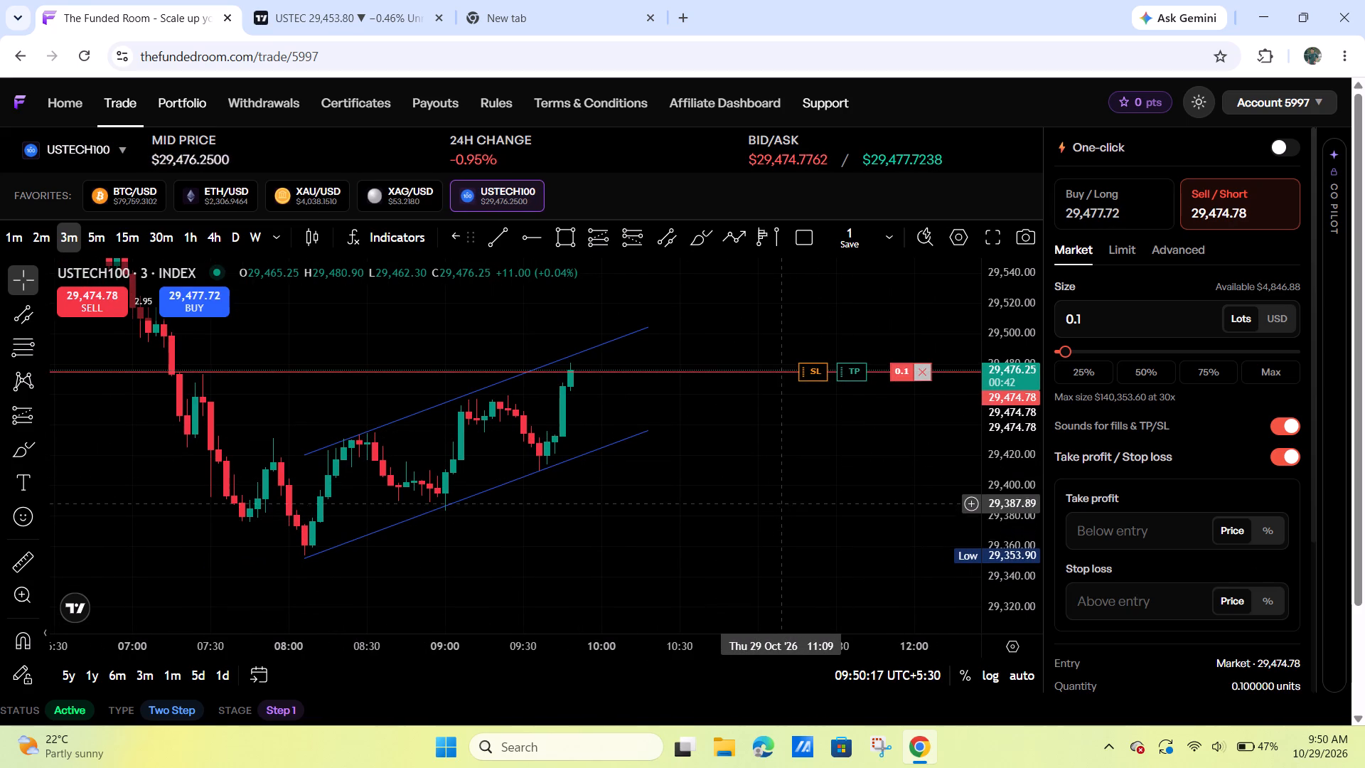
{"action": "left_click", "coordinate": [315, 0]}
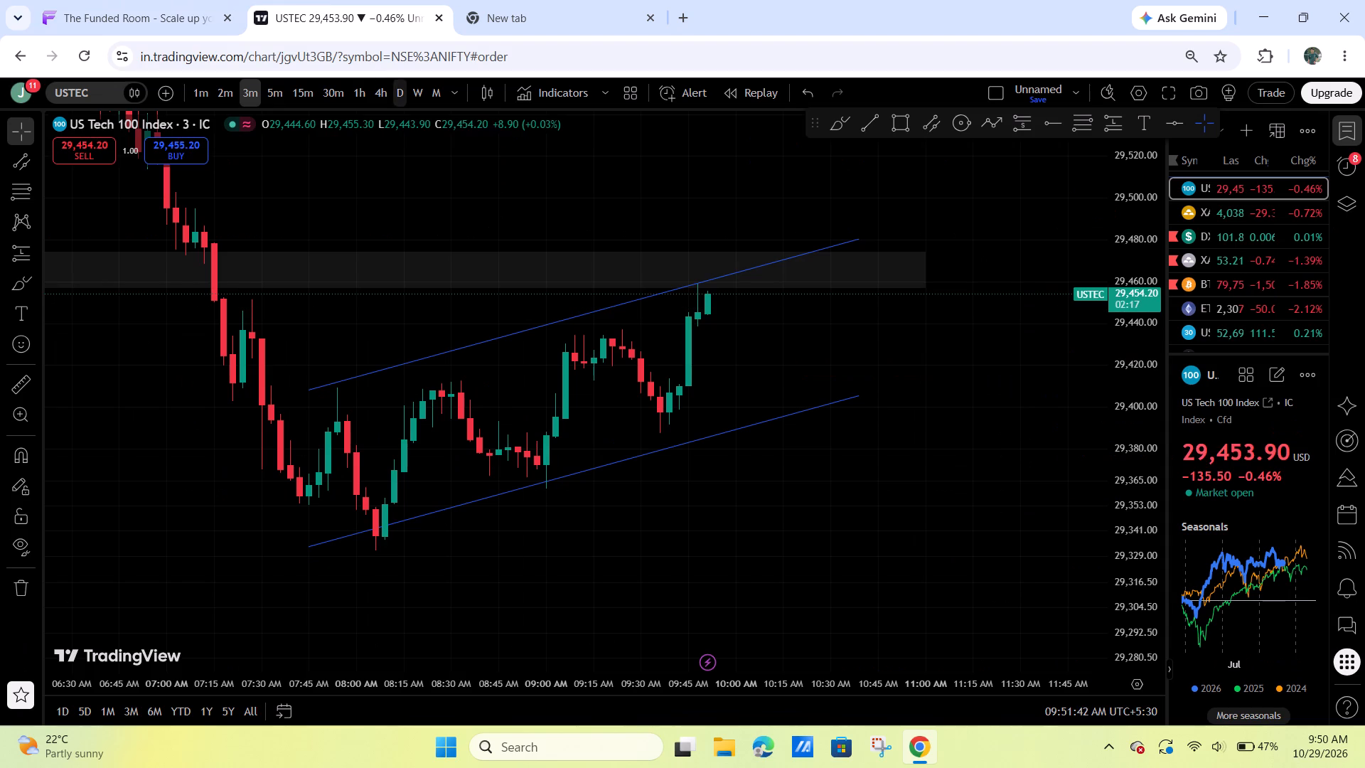
{"action": "left_click_drag", "start_coordinate": [753, 383], "coordinate": [857, 378]}
{"action": "left_click_drag", "start_coordinate": [896, 330], "coordinate": [842, 350]}
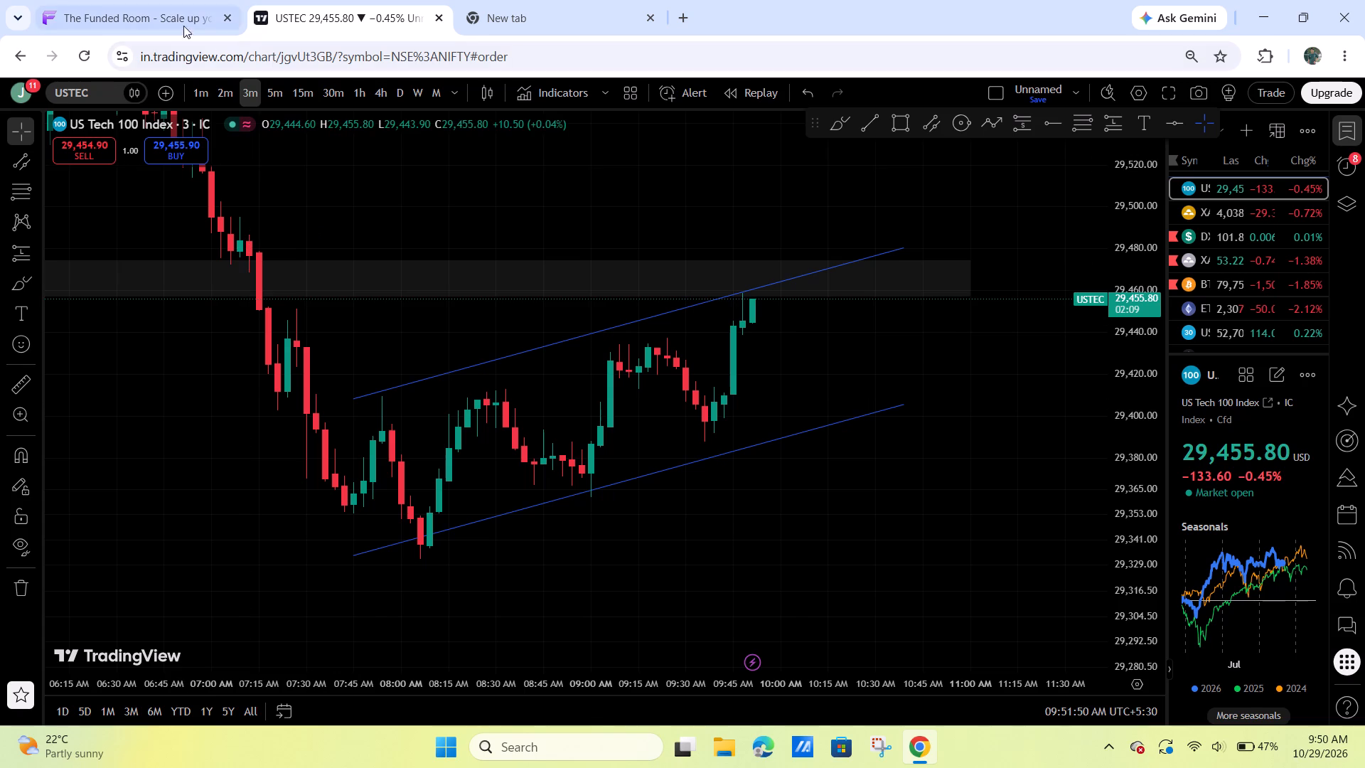
On the five-minute USTEC chart, lower the start of the channel's upper line at 07:45 AM to about 29,405.
{"action": "left_click", "coordinate": [274, 91]}
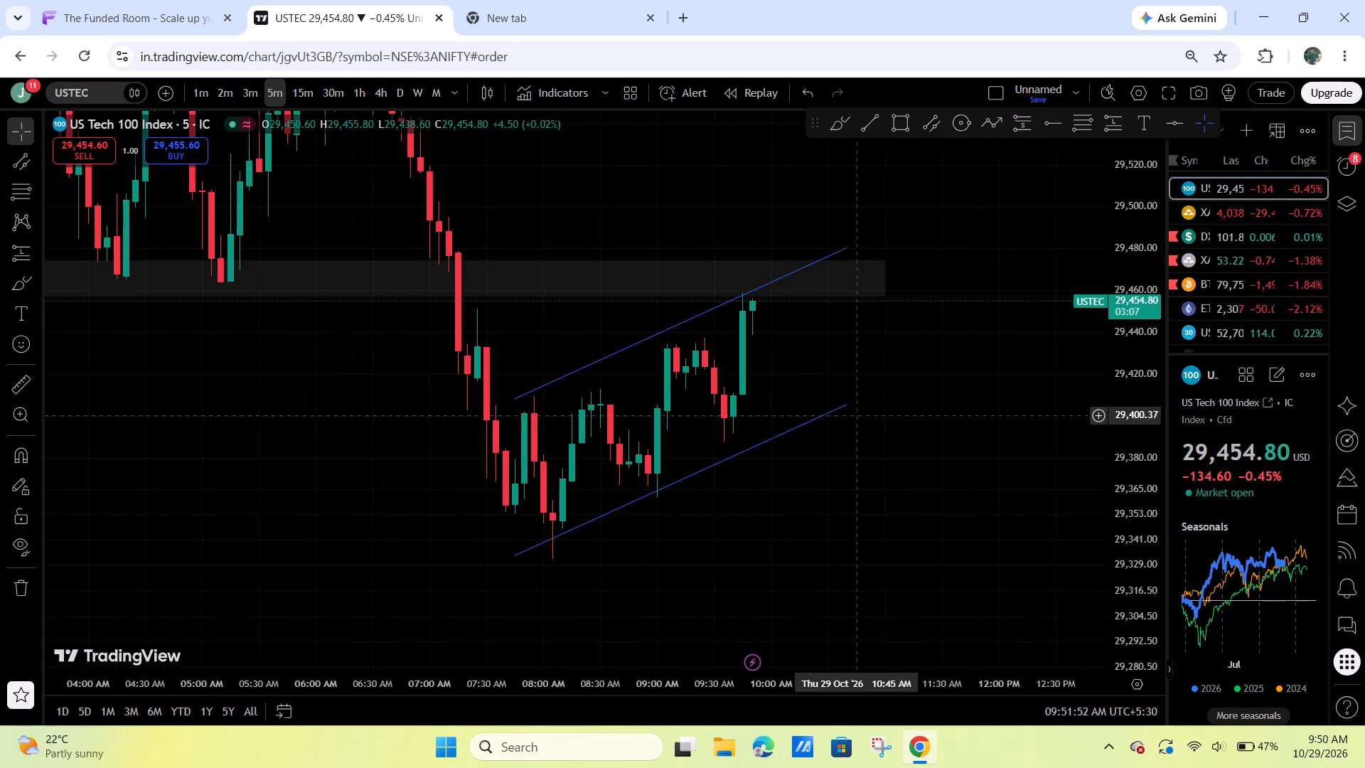
{"action": "left_click_drag", "start_coordinate": [864, 367], "coordinate": [899, 352]}
{"action": "left_click_drag", "start_coordinate": [534, 385], "coordinate": [535, 390]}
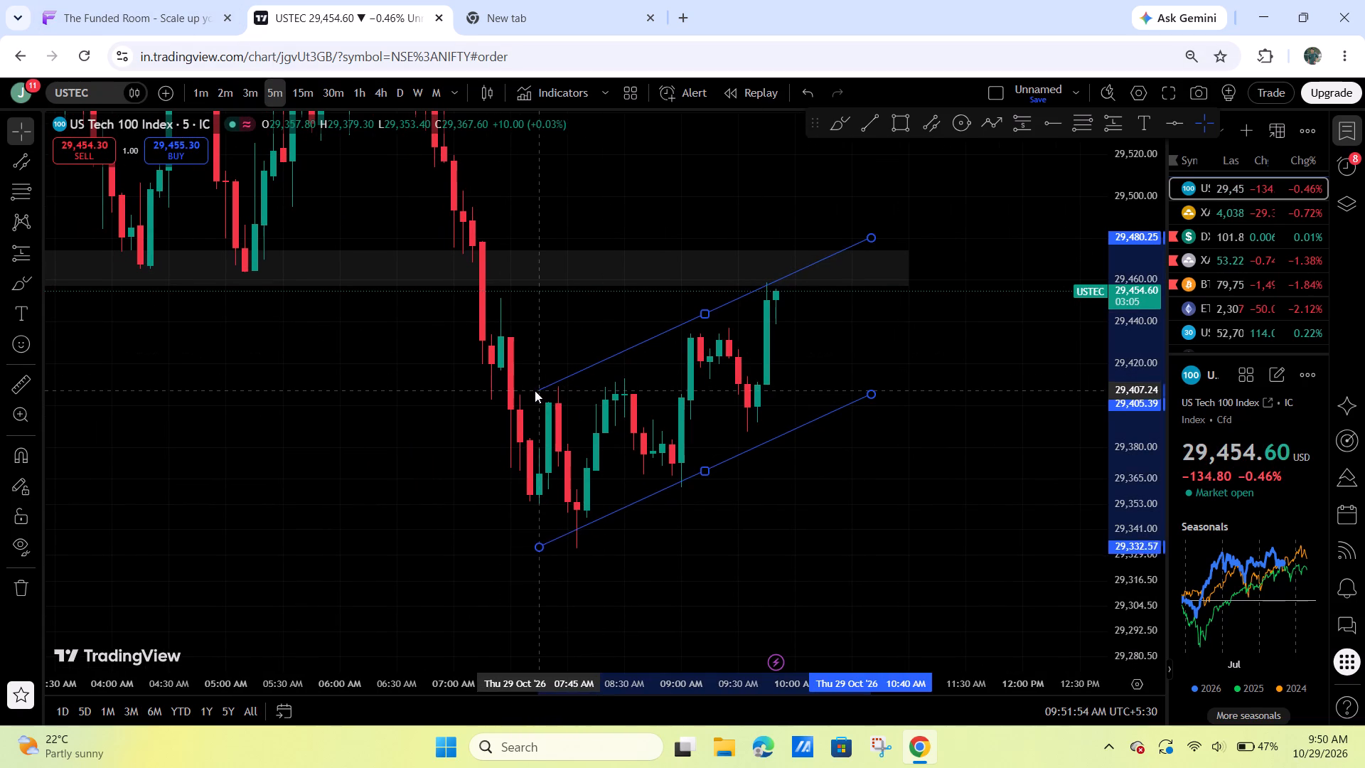
{"action": "left_click_drag", "start_coordinate": [535, 390], "coordinate": [535, 395]}
{"action": "left_click", "coordinate": [703, 471]}
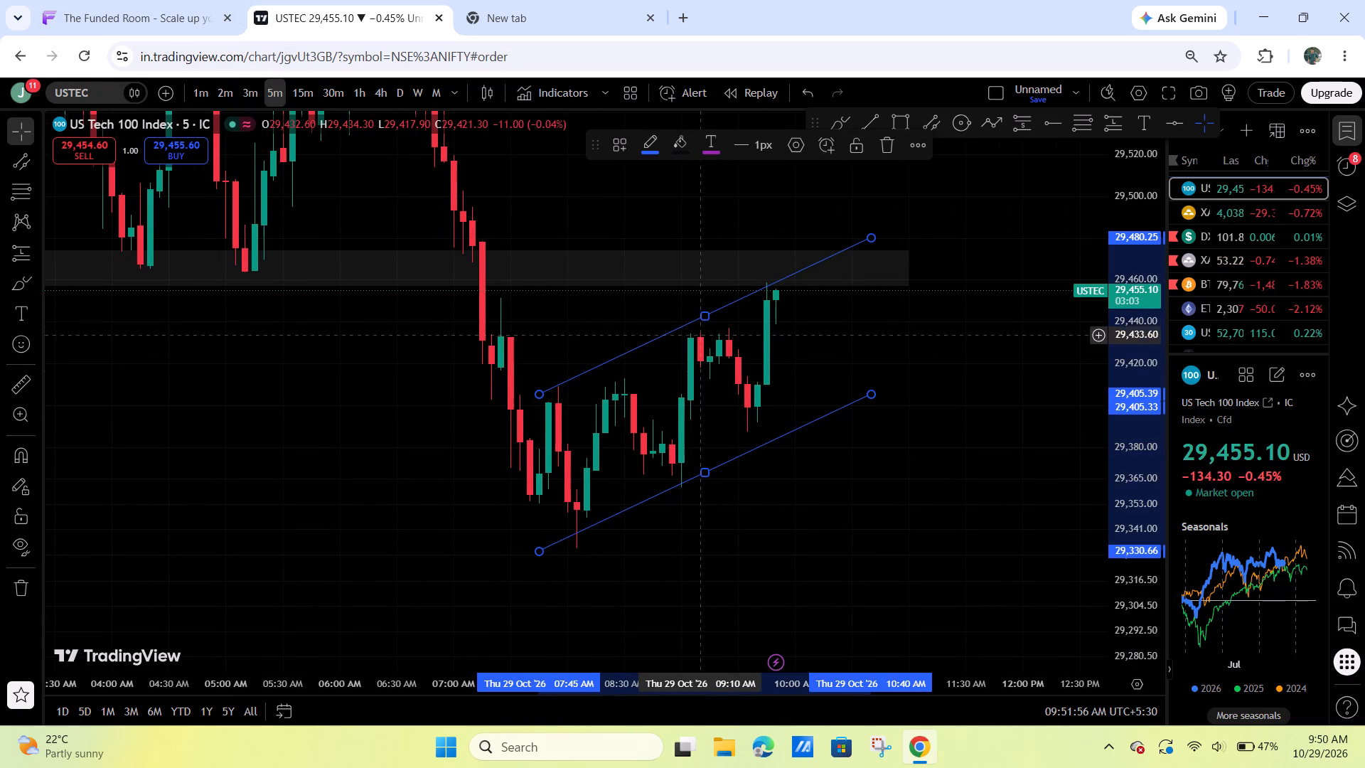
Shift the USTEC channel's upper line down slightly, to run from about 29,404 at 07:45 AM to about 29,479 at 10:40 AM.
{"action": "left_click", "coordinate": [702, 315]}
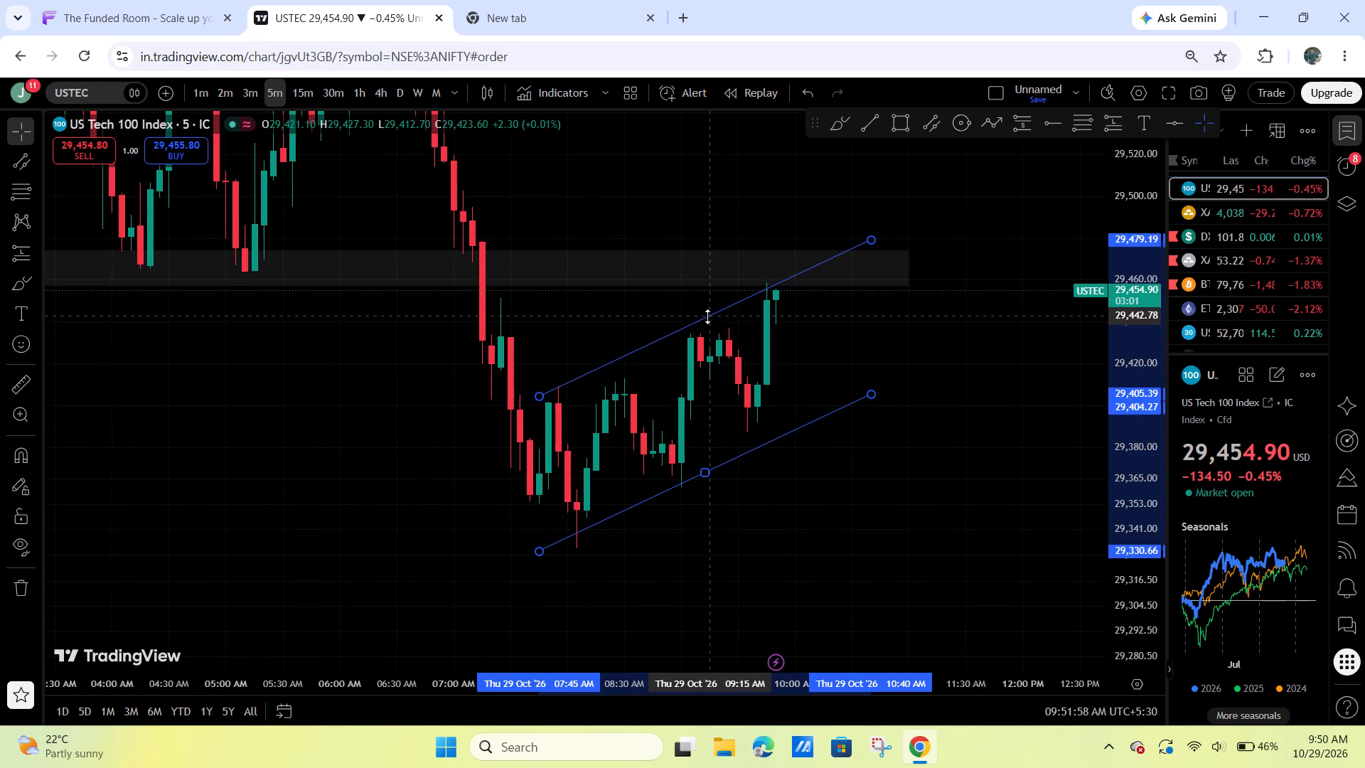
{"action": "left_click", "coordinate": [905, 346]}
Switch the USTEC chart to the three-minute timeframe and examine price against the channel.
{"action": "left_click_drag", "start_coordinate": [893, 351], "coordinate": [914, 346]}
{"action": "left_click", "coordinate": [249, 107]}
{"action": "left_click", "coordinate": [249, 89]}
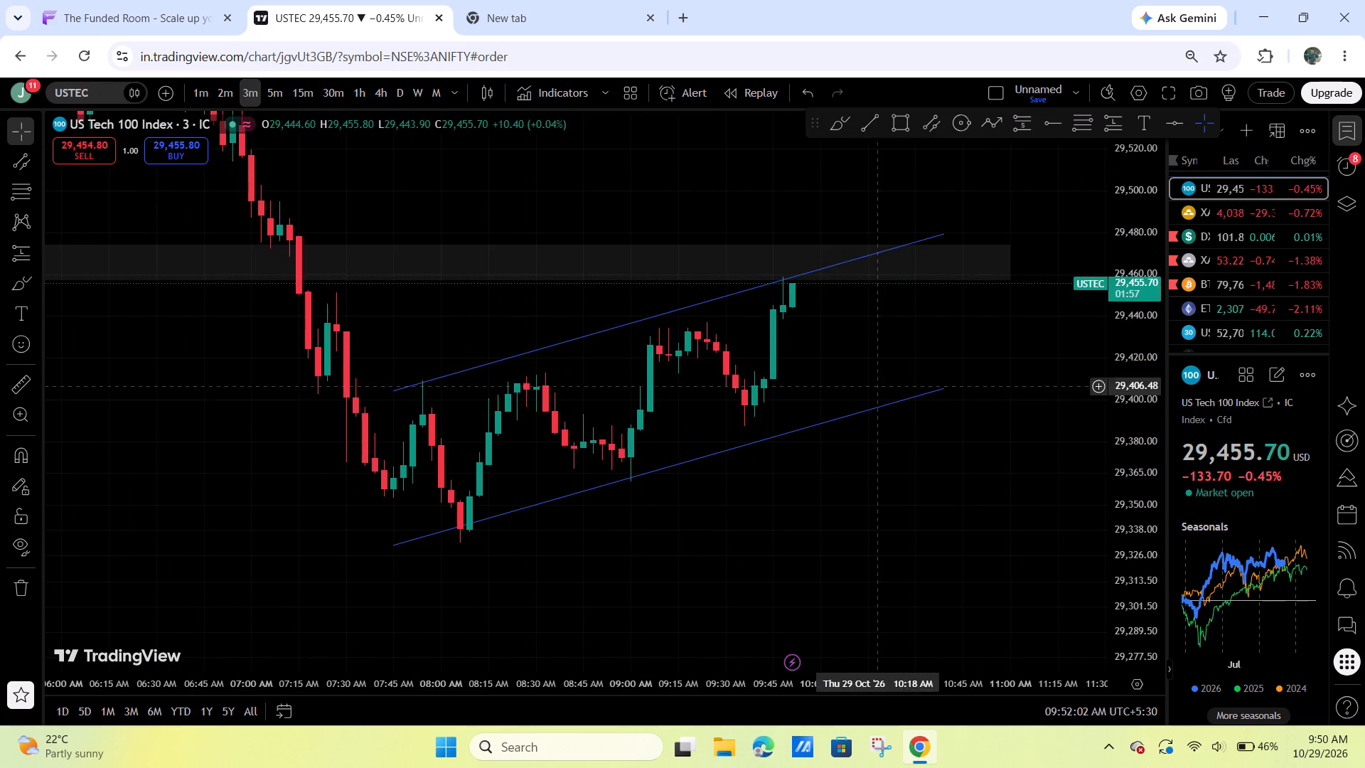
{"action": "left_click_drag", "start_coordinate": [897, 361], "coordinate": [836, 380]}
Display the three-minute XAUUSD chart from the watchlist and examine its recent price action.
{"action": "left_click", "coordinate": [1211, 214]}
{"action": "scroll", "coordinate": [1055, 389], "scroll_direction": "down", "scroll_amount": 2}
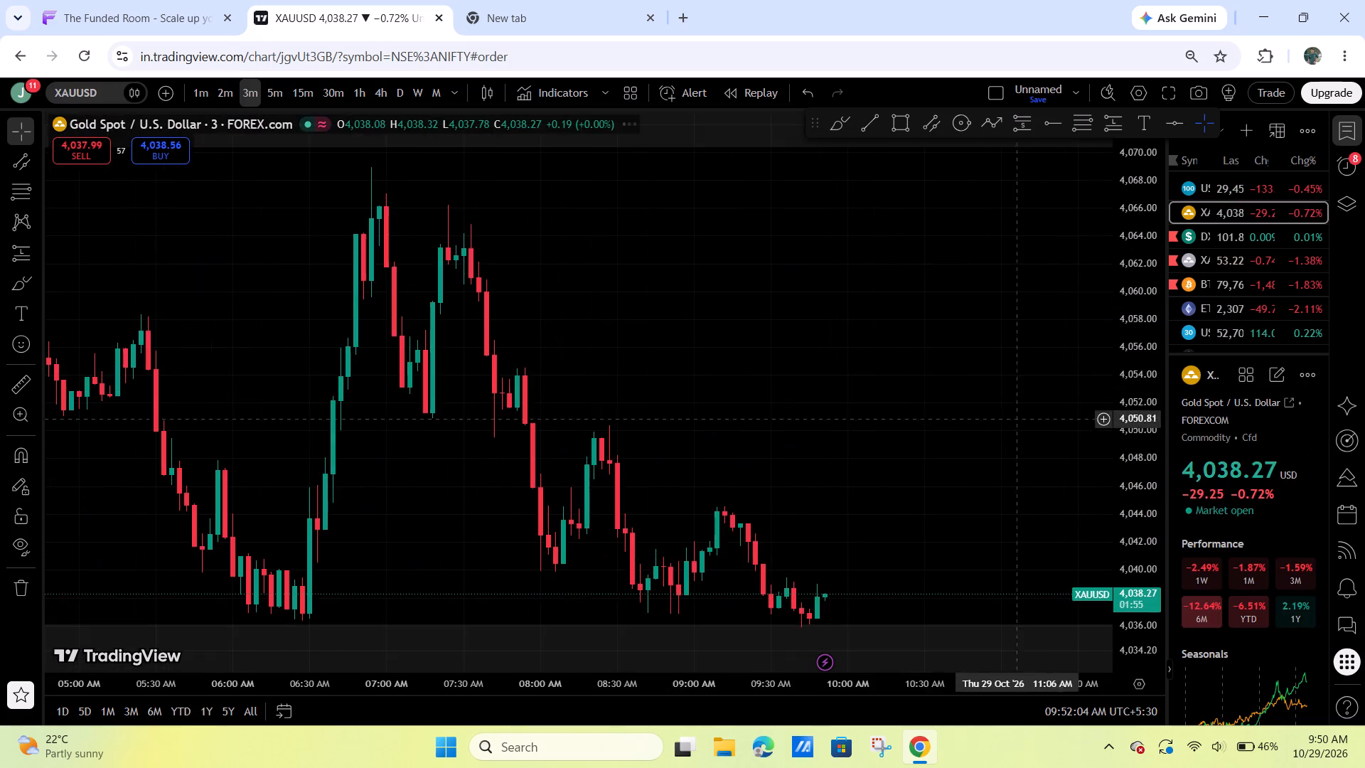
{"action": "left_click_drag", "start_coordinate": [973, 434], "coordinate": [951, 240]}
Return to The Funded Room and examine the USTECH100 short position against the rising channel.
{"action": "left_click", "coordinate": [131, 0]}
{"action": "left_click_drag", "start_coordinate": [719, 420], "coordinate": [882, 436]}
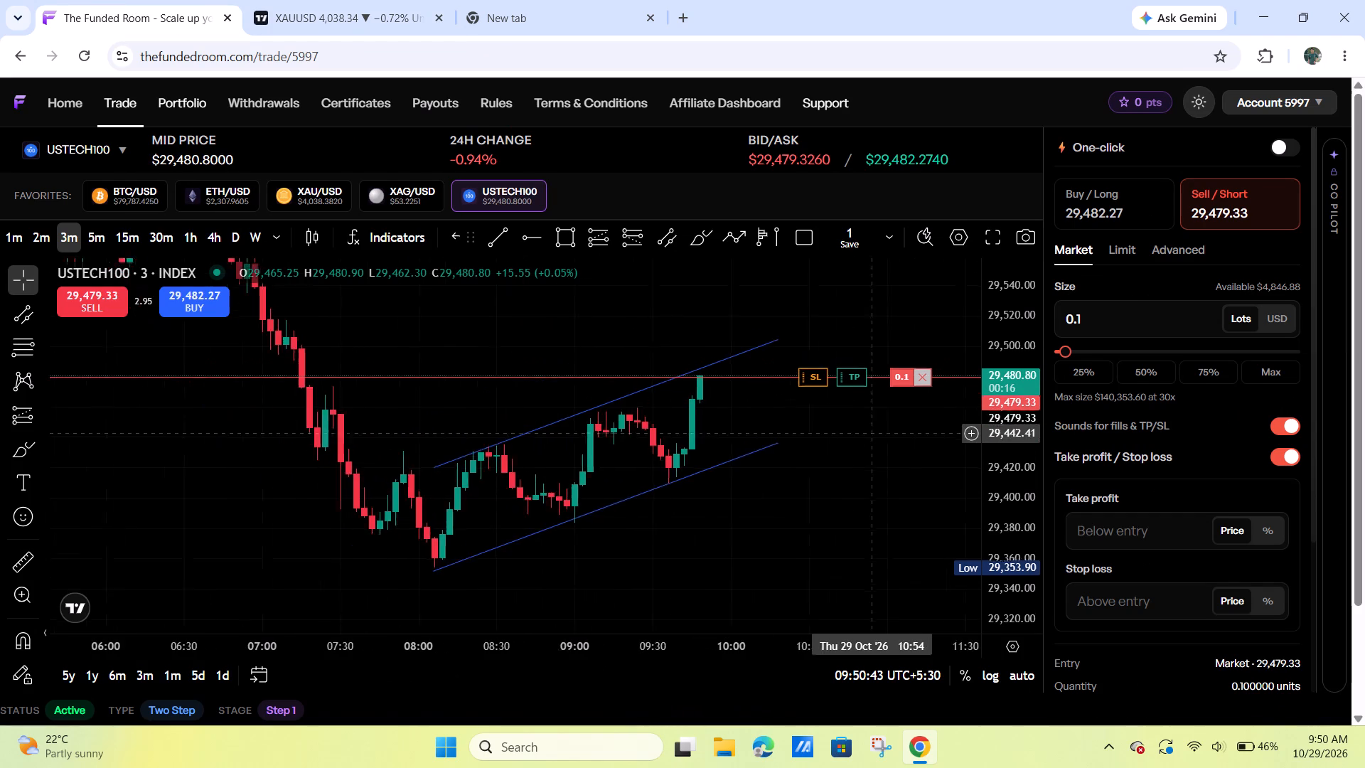
{"action": "left_click_drag", "start_coordinate": [882, 436], "coordinate": [884, 437]}
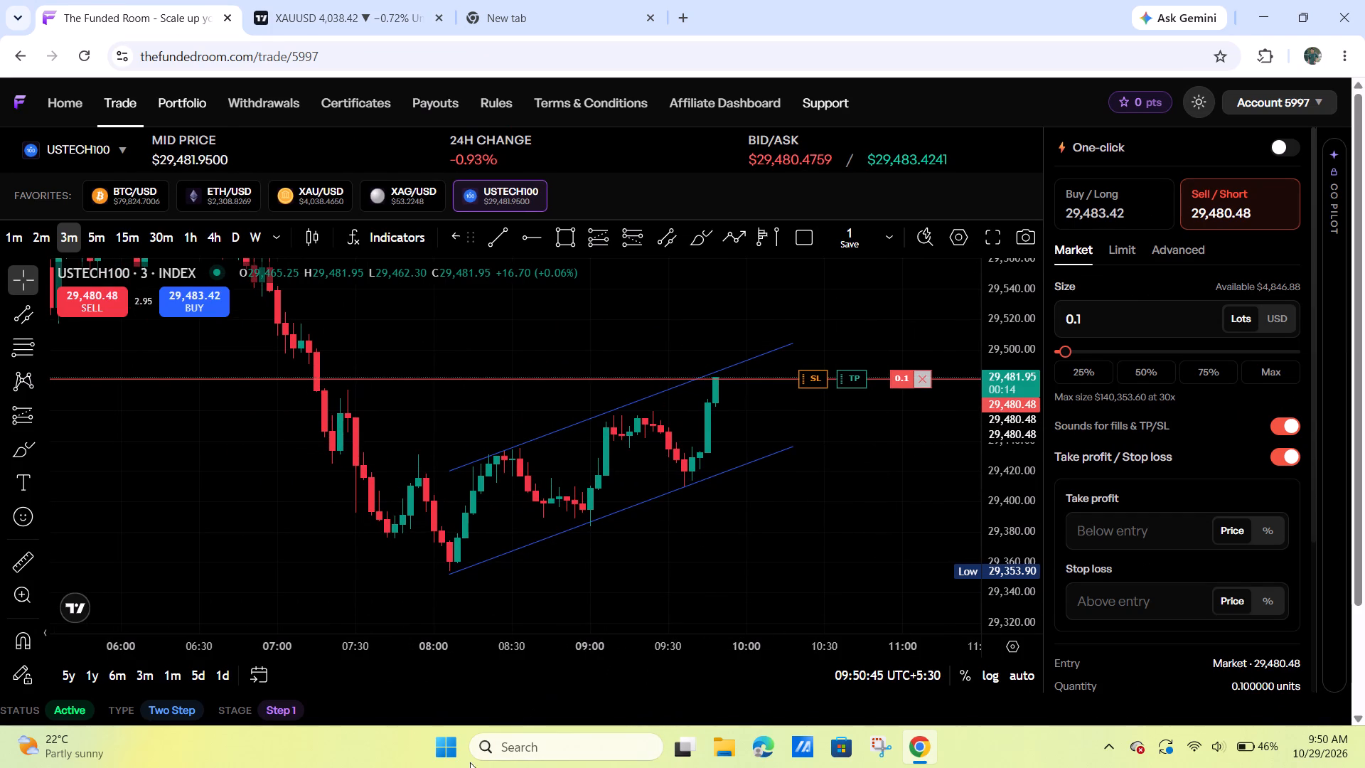
Bring up the installed Windows apps to launch WhatsApp.
{"action": "left_click", "coordinate": [445, 751]}
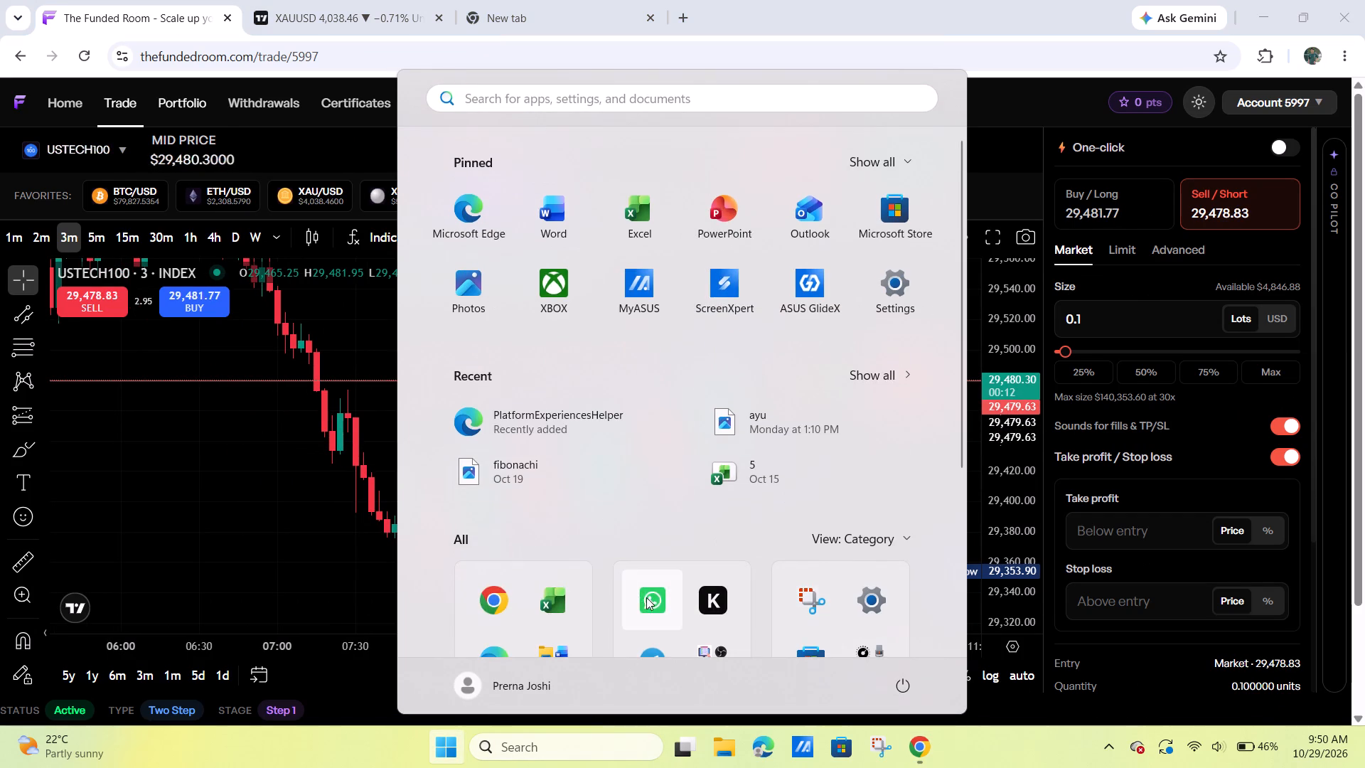
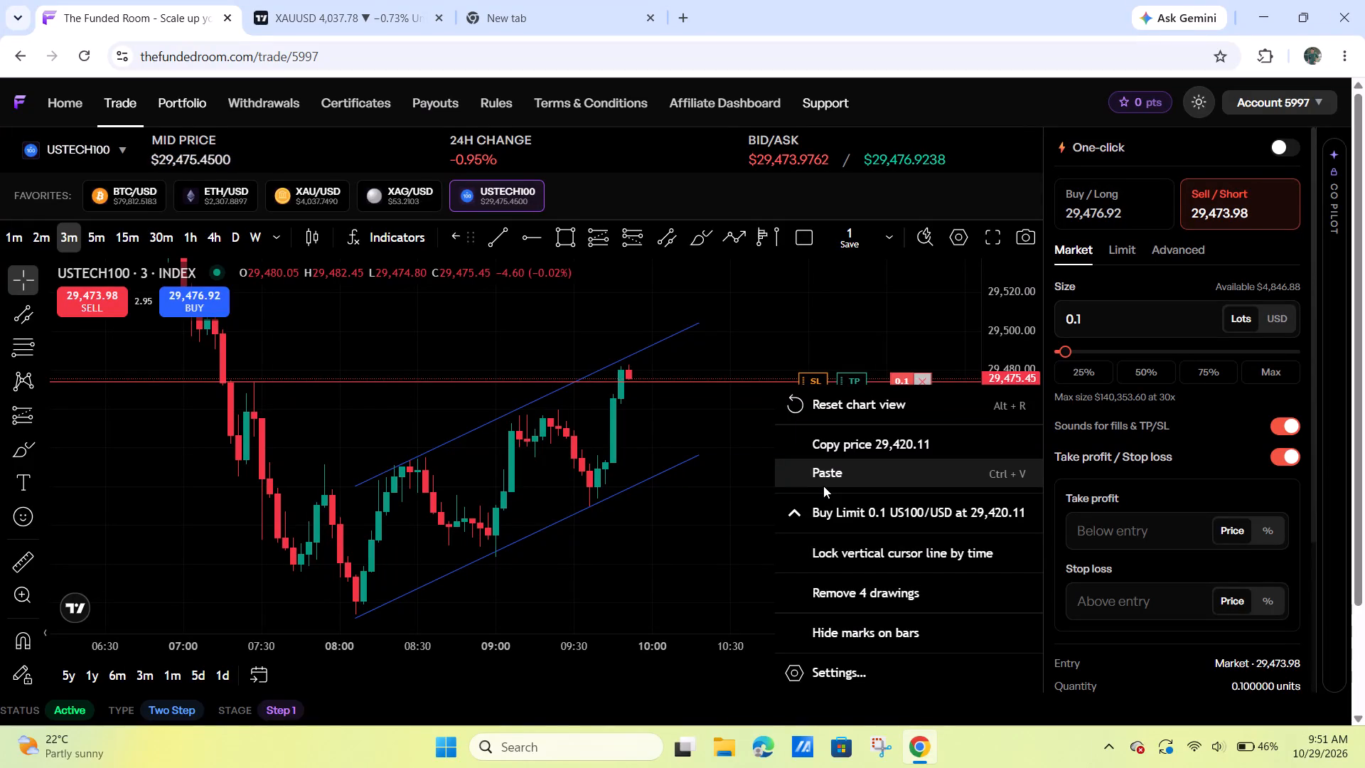
Examine the rising USTECH100 channel on the five-minute chart in The Funded Room.
{"action": "left_click", "coordinate": [708, 566]}
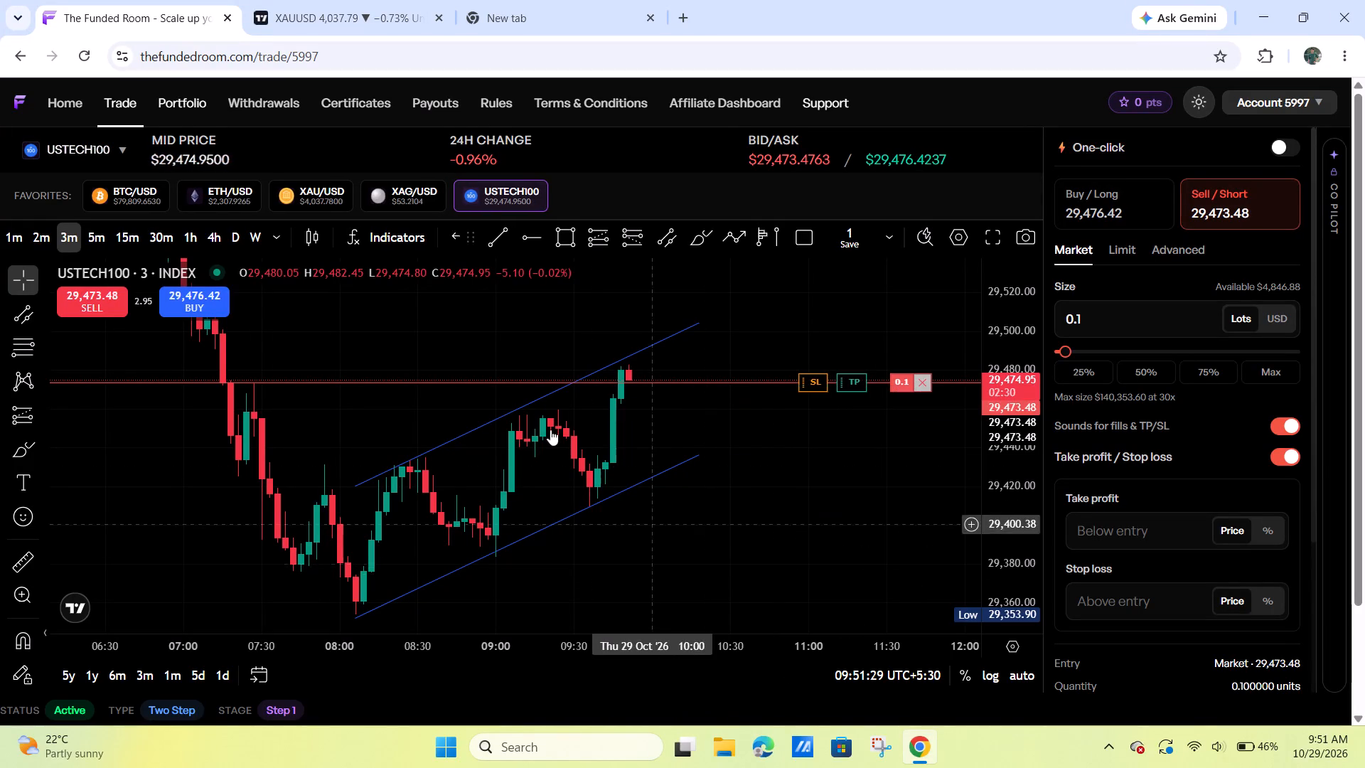
{"action": "left_click_drag", "start_coordinate": [85, 233], "coordinate": [92, 233]}
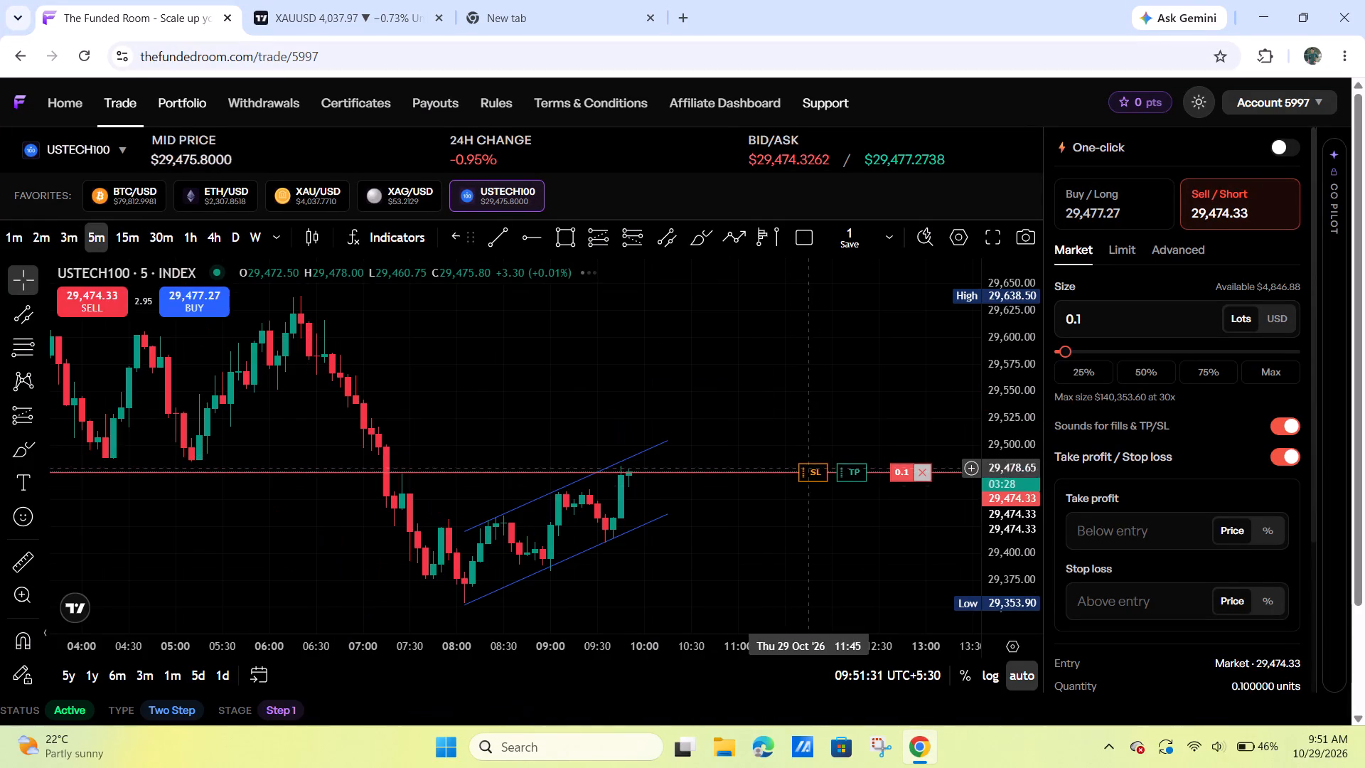
{"action": "left_click_drag", "start_coordinate": [1015, 532], "coordinate": [989, 353]}
{"action": "left_click_drag", "start_coordinate": [892, 415], "coordinate": [909, 268]}
{"action": "left_click_drag", "start_coordinate": [1027, 385], "coordinate": [1012, 476]}
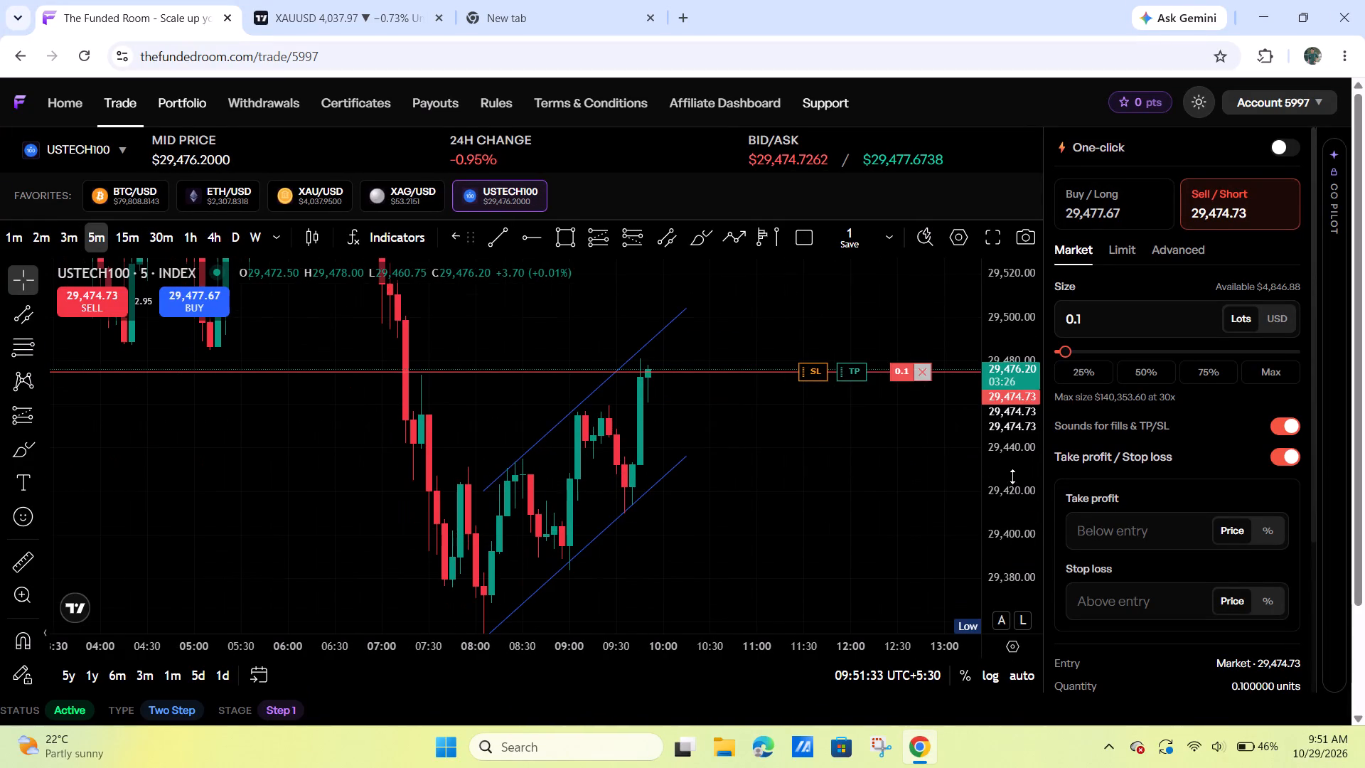
{"action": "left_click_drag", "start_coordinate": [1012, 476], "coordinate": [1001, 507]}
{"action": "left_click_drag", "start_coordinate": [911, 514], "coordinate": [846, 424]}
{"action": "scroll", "coordinate": [811, 484], "scroll_direction": "down", "scroll_amount": 1}
{"action": "left_click_drag", "start_coordinate": [844, 452], "coordinate": [820, 483]}
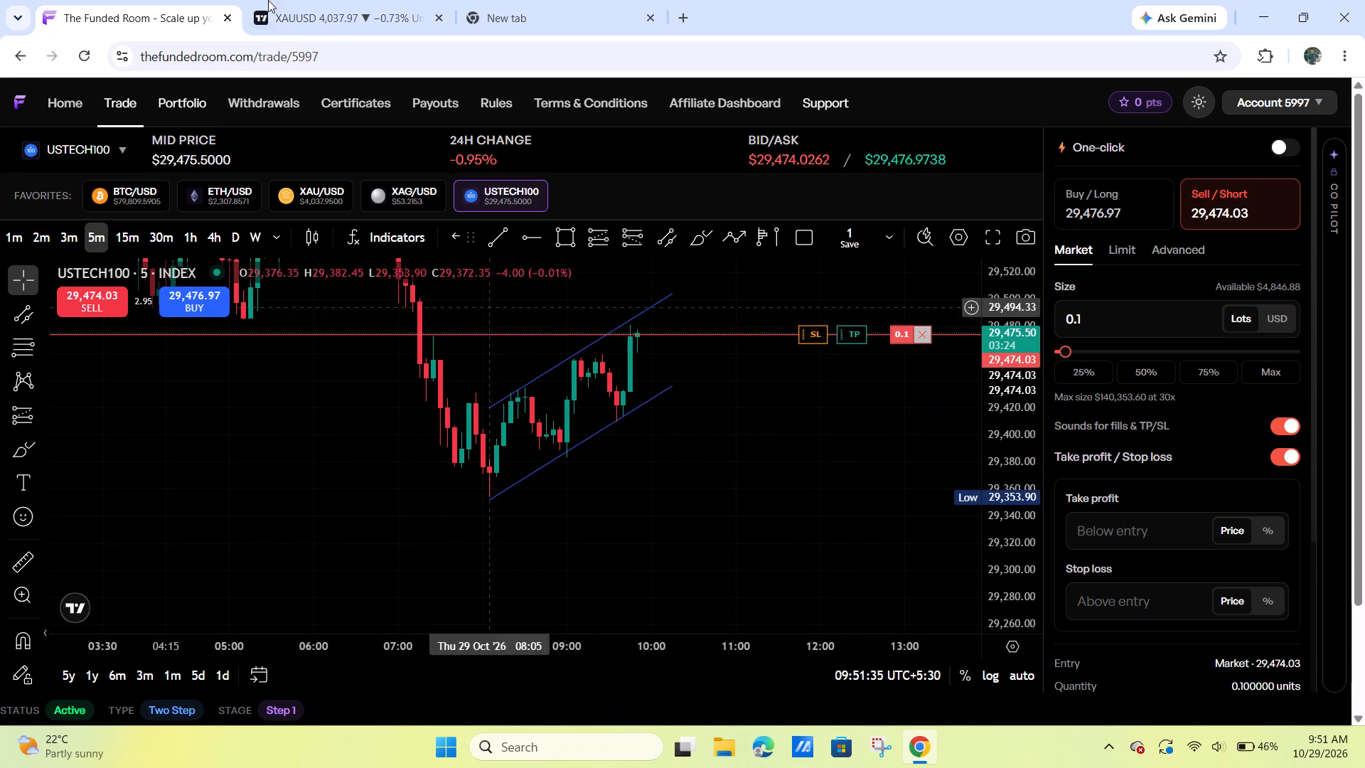
Switch to TradingView and review XAUUSD price action against its grey zones on the fifteen-minute chart.
{"action": "left_click", "coordinate": [294, 0]}
{"action": "scroll", "coordinate": [697, 419], "scroll_direction": "up", "scroll_amount": 5}
{"action": "left_click_drag", "start_coordinate": [730, 399], "coordinate": [808, 331]}
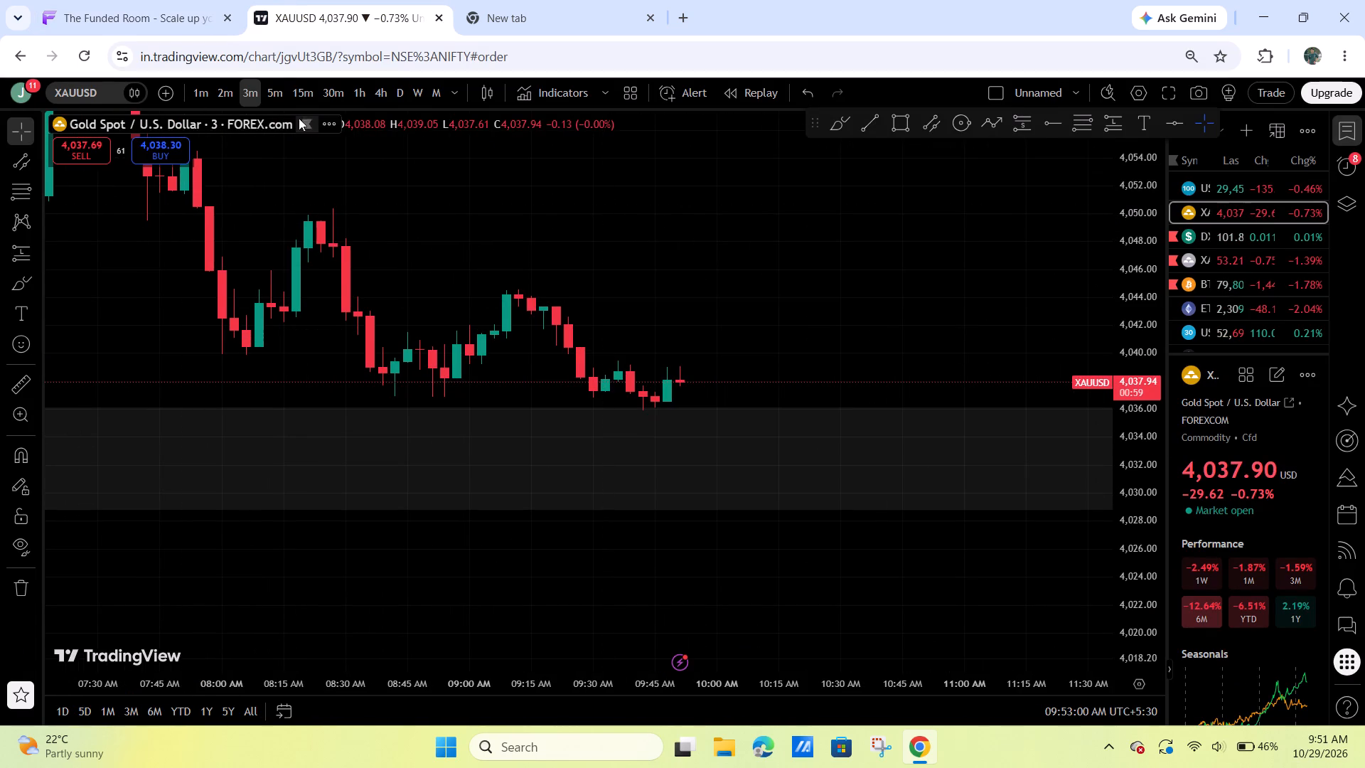
{"action": "left_click", "coordinate": [265, 94]}
{"action": "left_click", "coordinate": [311, 85]}
{"action": "scroll", "coordinate": [552, 225], "scroll_direction": "down", "scroll_amount": 6}
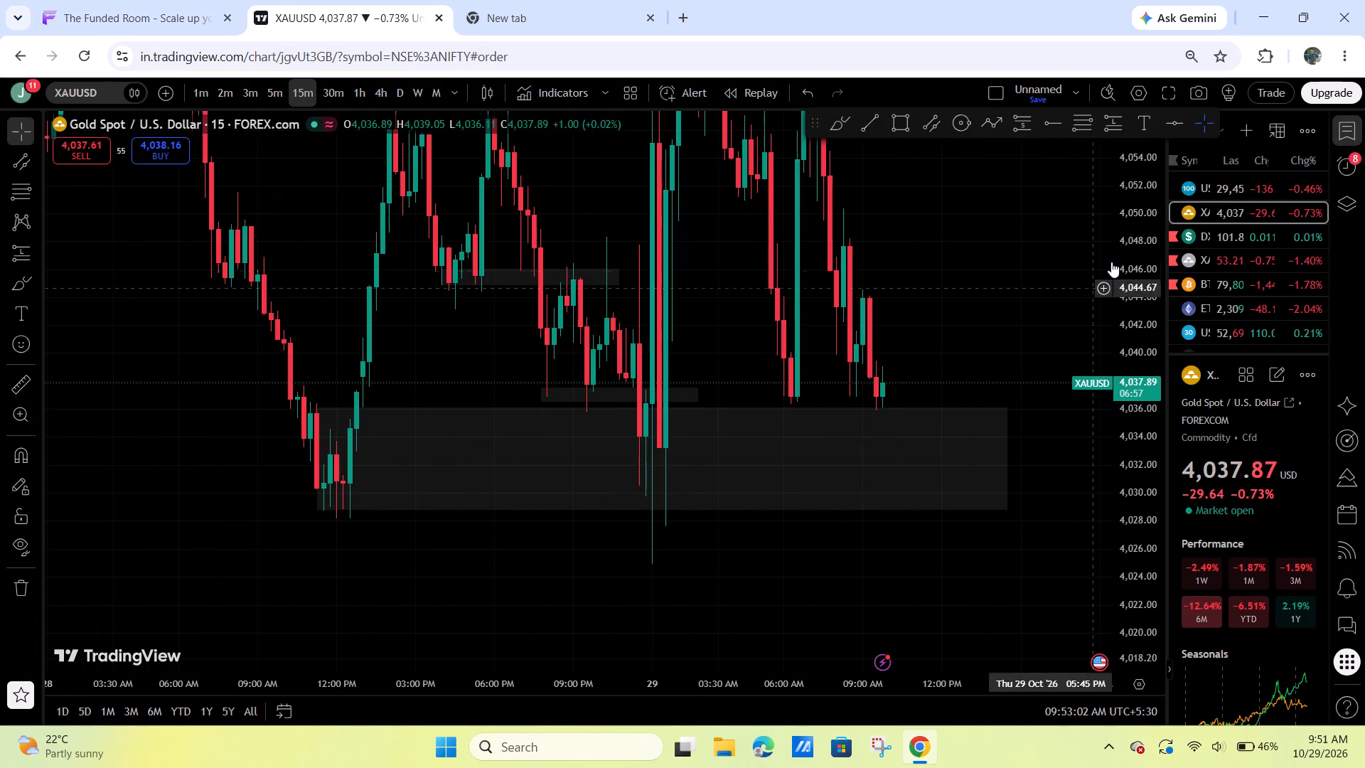
{"action": "left_click_drag", "start_coordinate": [1117, 252], "coordinate": [1101, 404]}
{"action": "scroll", "coordinate": [965, 400], "scroll_direction": "down", "scroll_amount": 6}
{"action": "left_click_drag", "start_coordinate": [1150, 243], "coordinate": [1075, 515]}
{"action": "left_click_drag", "start_coordinate": [1042, 516], "coordinate": [632, 518]}
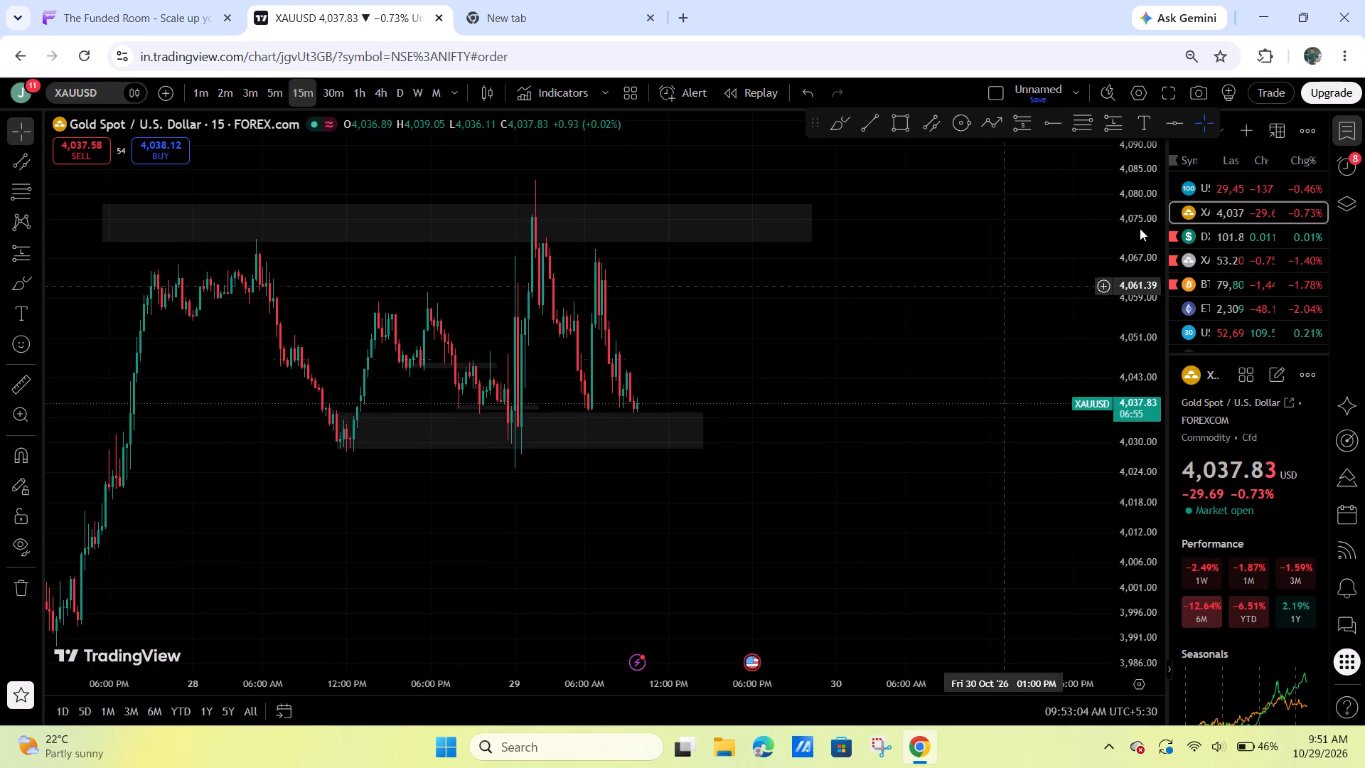
Open the US Tech 100 Index chart and examine it on the fifteen-minute timeframe.
{"action": "left_click", "coordinate": [1197, 190]}
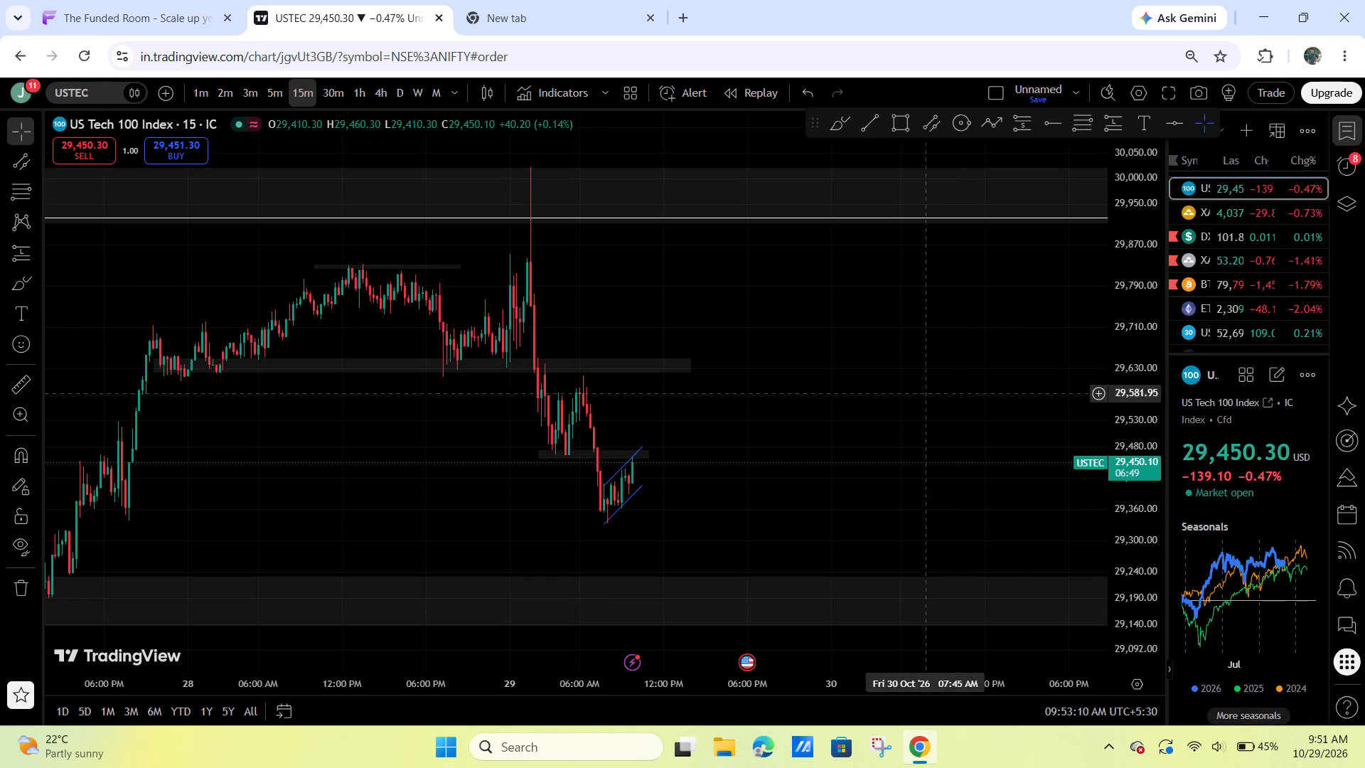
{"action": "scroll", "coordinate": [732, 555], "scroll_direction": "up", "scroll_amount": 3}
{"action": "left_click_drag", "start_coordinate": [610, 520], "coordinate": [995, 382]}
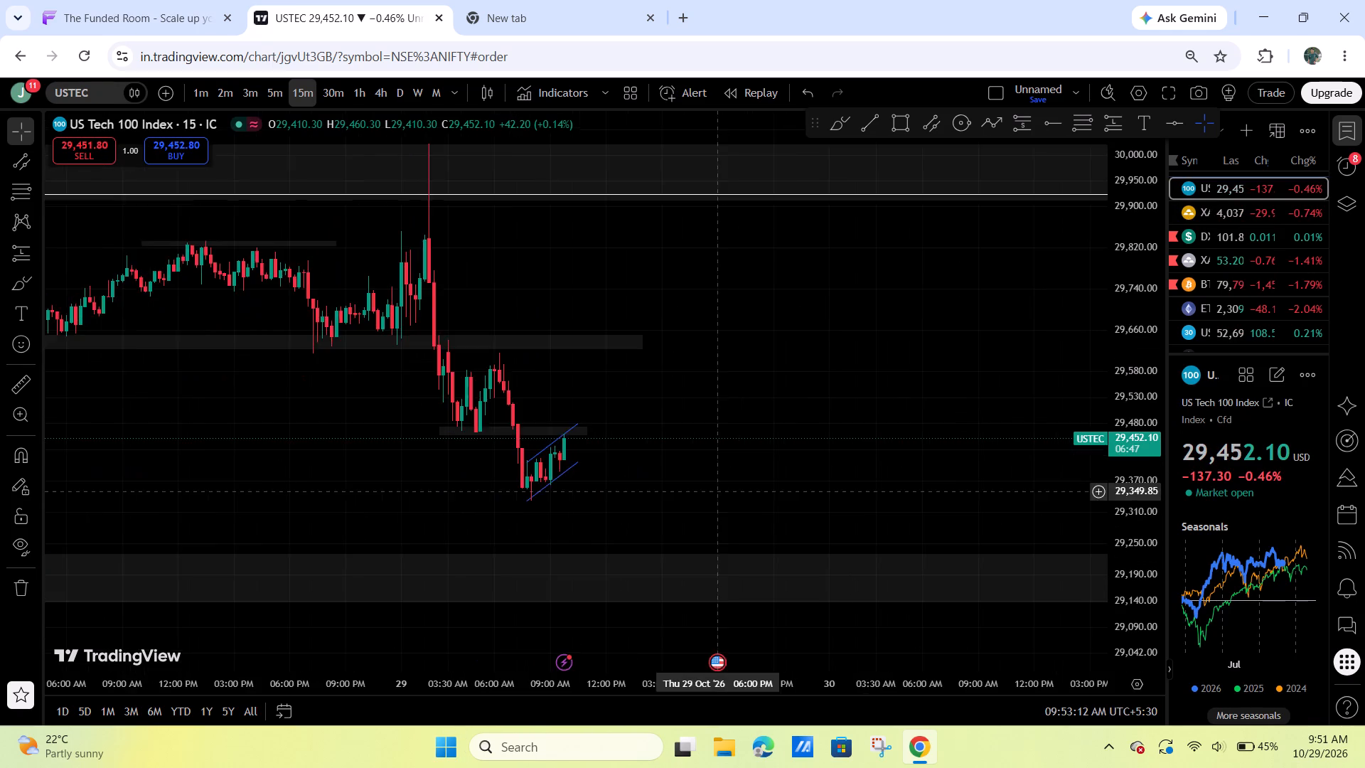
On the three-minute USTEC chart, narrow the grey zone above the channel to span about 29,459 to 29,469.
{"action": "left_click", "coordinate": [256, 85]}
{"action": "left_click_drag", "start_coordinate": [1123, 582], "coordinate": [1120, 425]}
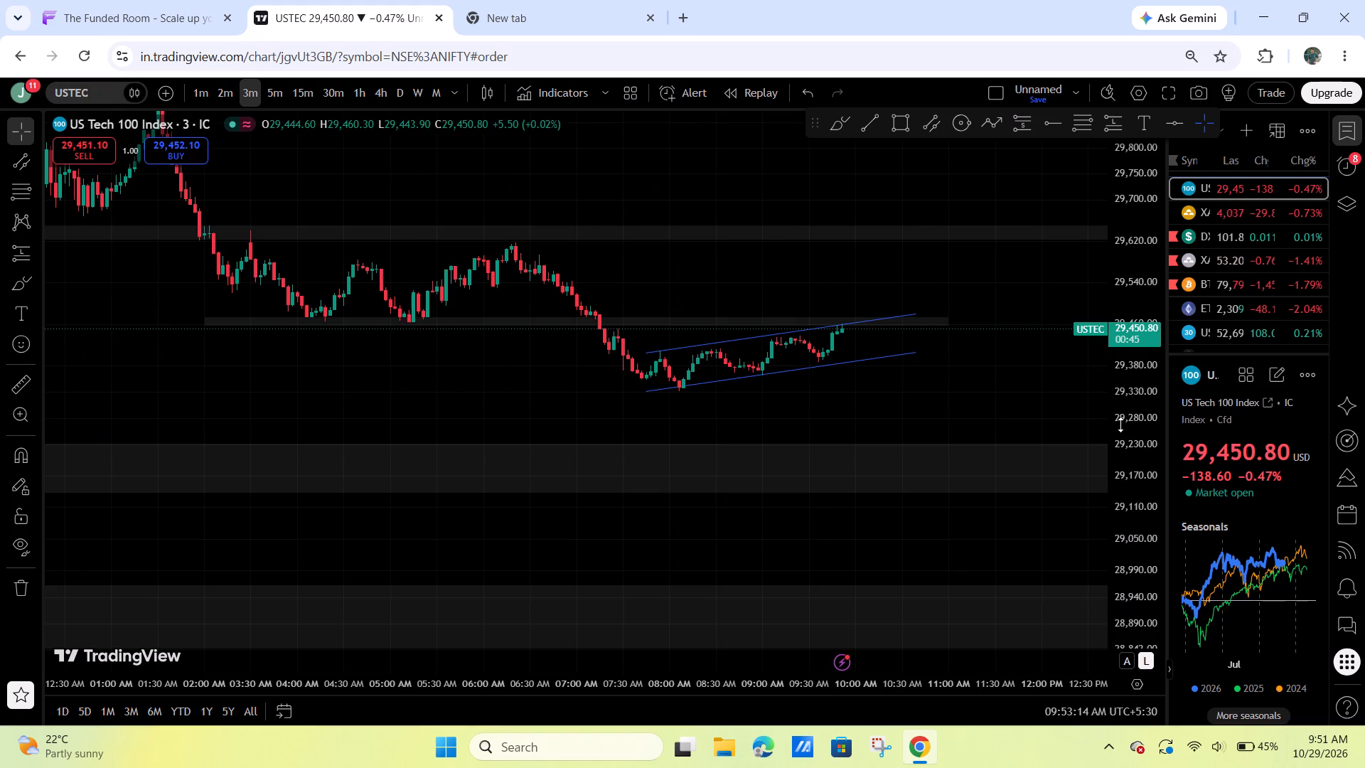
{"action": "left_click_drag", "start_coordinate": [1120, 425], "coordinate": [1103, 80]}
{"action": "left_click_drag", "start_coordinate": [1042, 238], "coordinate": [977, 366]}
{"action": "left_click_drag", "start_coordinate": [1155, 265], "coordinate": [1113, 356]}
{"action": "left_click_drag", "start_coordinate": [1039, 388], "coordinate": [948, 466]}
{"action": "scroll", "coordinate": [936, 466], "scroll_direction": "down", "scroll_amount": 2}
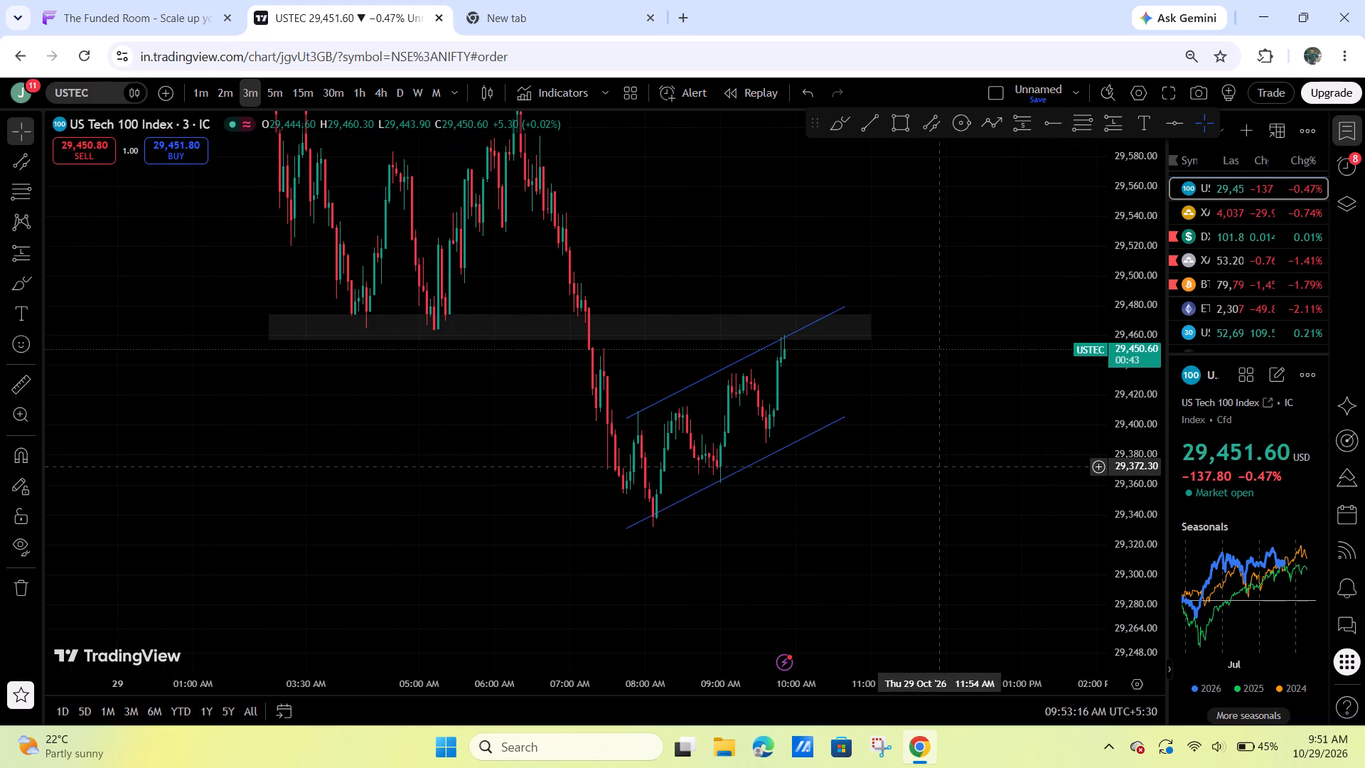
{"action": "left_click_drag", "start_coordinate": [978, 460], "coordinate": [954, 474]}
{"action": "left_click_drag", "start_coordinate": [550, 346], "coordinate": [564, 339]}
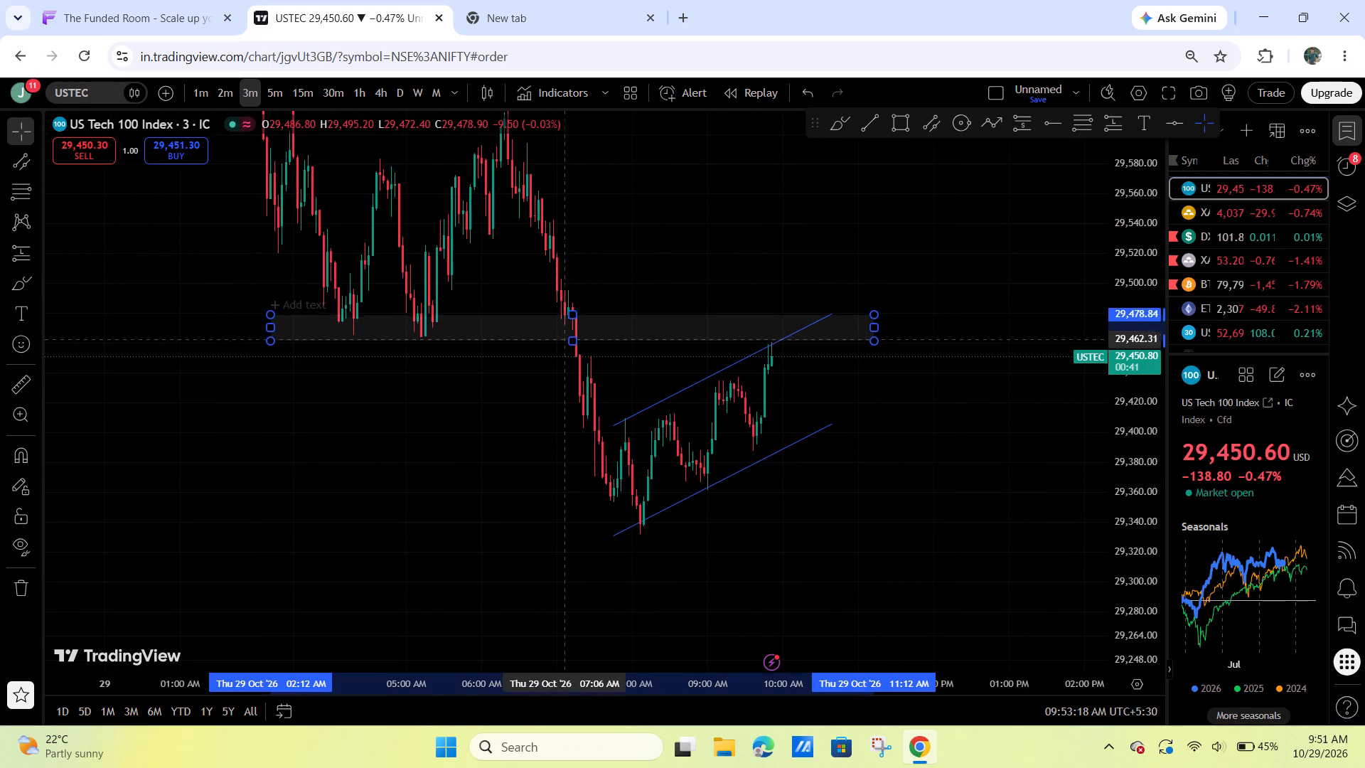
{"action": "left_click_drag", "start_coordinate": [564, 339], "coordinate": [566, 343]}
{"action": "left_click_drag", "start_coordinate": [576, 321], "coordinate": [575, 323]}
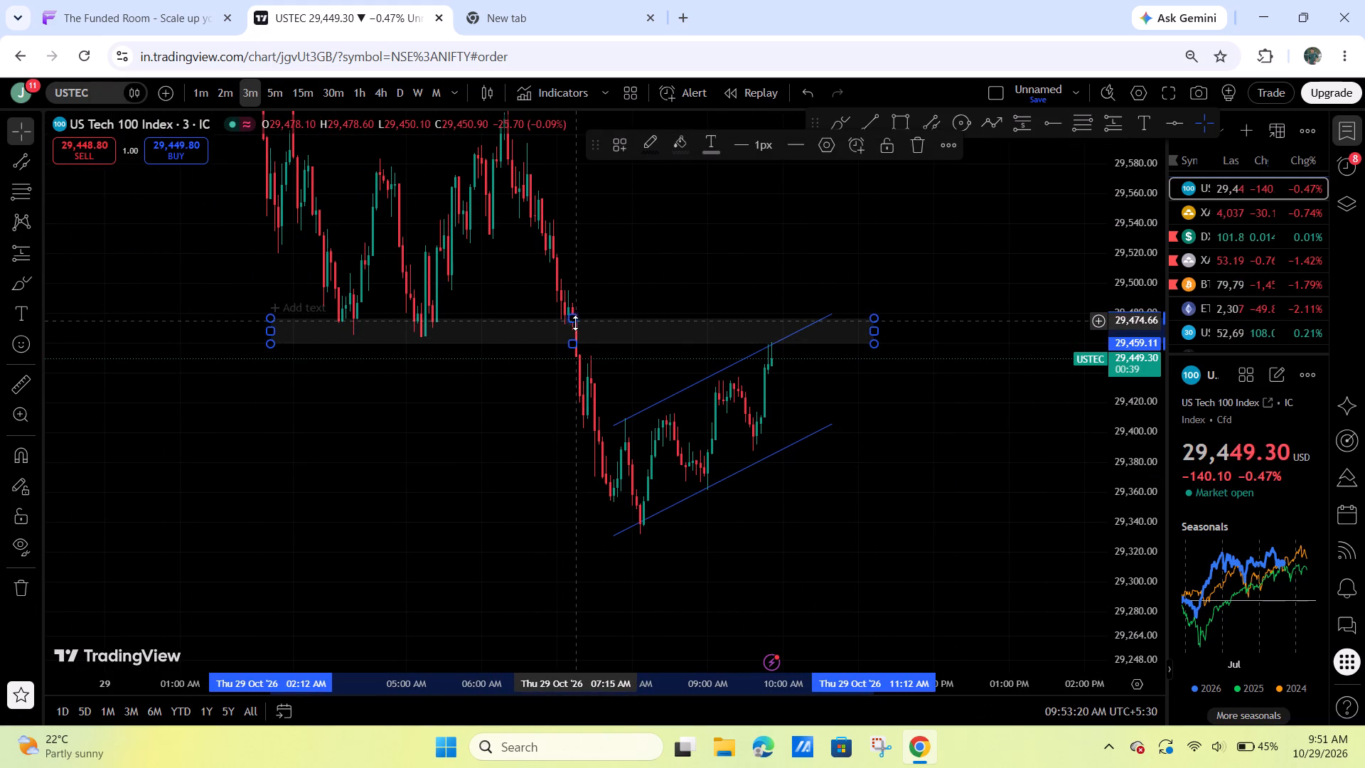
{"action": "left_click_drag", "start_coordinate": [575, 323], "coordinate": [567, 329]}
{"action": "left_click", "coordinate": [655, 231]}
Examine USTEC price around the narrowed zone and channel on the three-, five- and fifteen-minute charts.
{"action": "scroll", "coordinate": [740, 295], "scroll_direction": "down", "scroll_amount": 1}
{"action": "left_click_drag", "start_coordinate": [919, 284], "coordinate": [815, 282]}
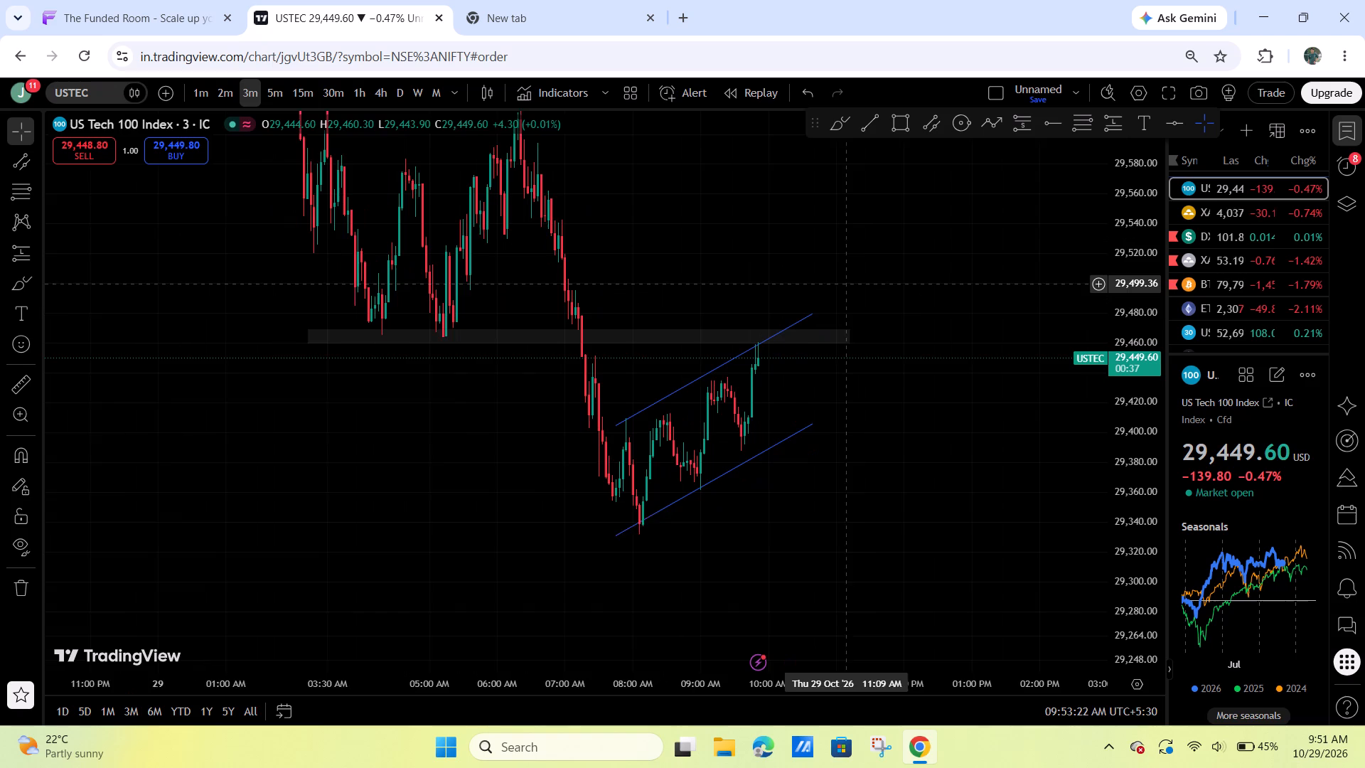
{"action": "left_click_drag", "start_coordinate": [815, 282], "coordinate": [788, 277]}
{"action": "left_click_drag", "start_coordinate": [862, 385], "coordinate": [992, 377]}
{"action": "left_click", "coordinate": [279, 97]}
{"action": "left_click", "coordinate": [304, 86]}
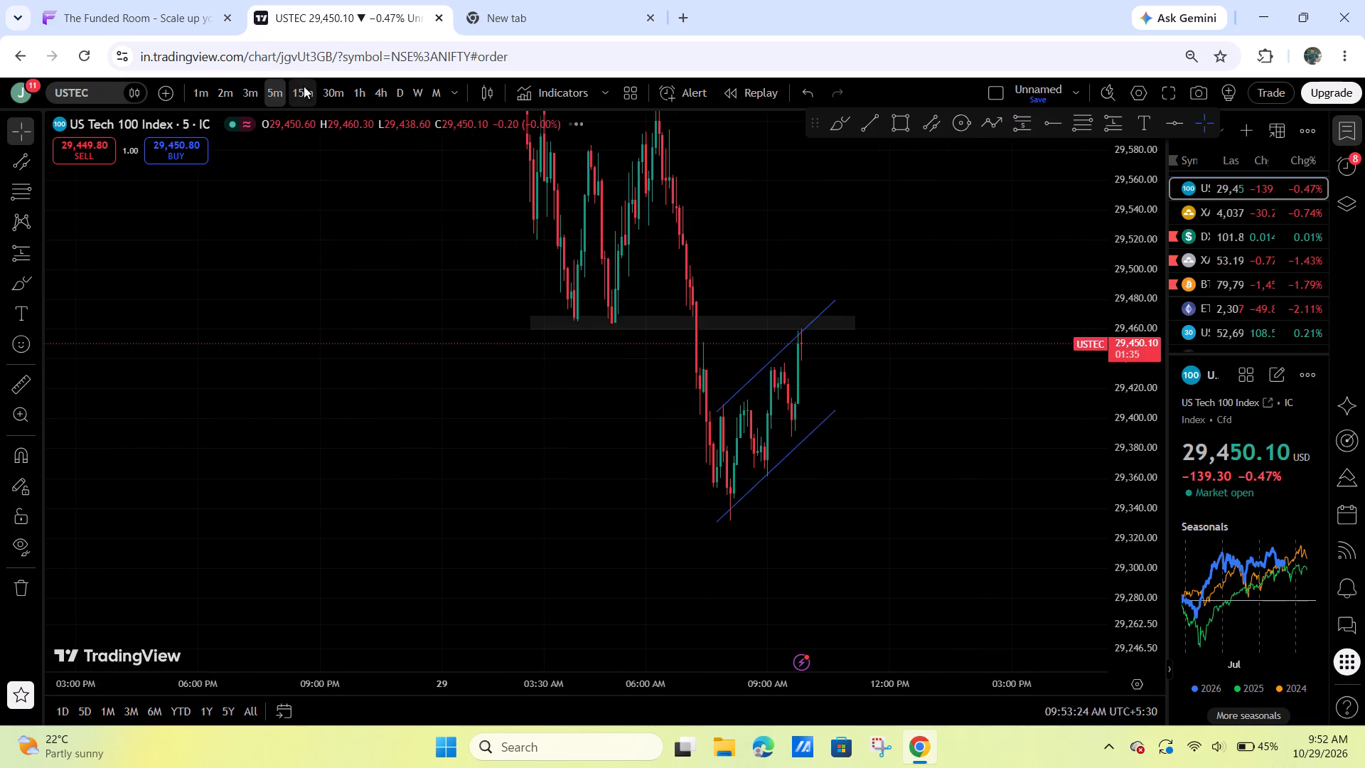
{"action": "scroll", "coordinate": [975, 421], "scroll_direction": "up", "scroll_amount": 7}
{"action": "left_click_drag", "start_coordinate": [698, 412], "coordinate": [975, 412]}
{"action": "left_click_drag", "start_coordinate": [1152, 319], "coordinate": [1089, 482]}
{"action": "left_click_drag", "start_coordinate": [928, 466], "coordinate": [938, 514]}
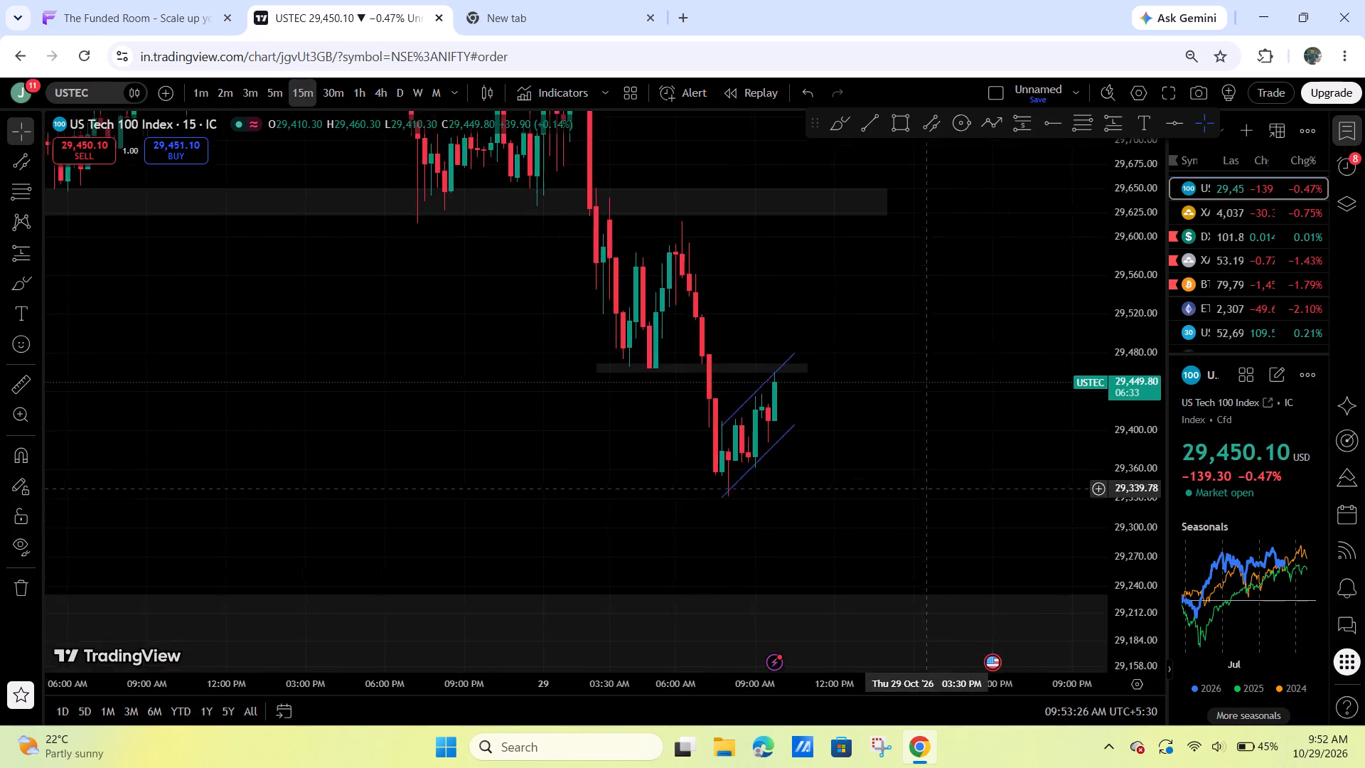
{"action": "left_click_drag", "start_coordinate": [938, 514], "coordinate": [1024, 554]}
{"action": "left_click_drag", "start_coordinate": [1130, 288], "coordinate": [1086, 478]}
{"action": "left_click_drag", "start_coordinate": [1042, 376], "coordinate": [972, 412]}
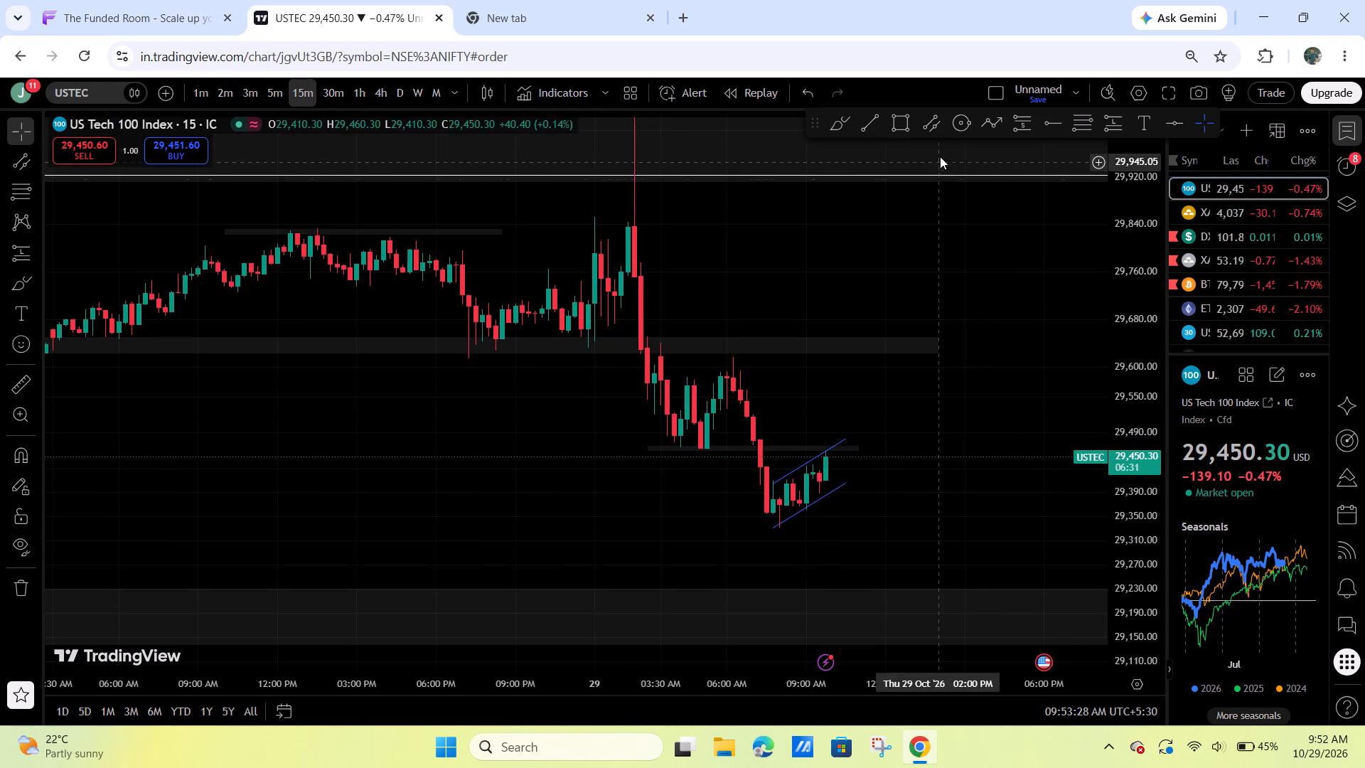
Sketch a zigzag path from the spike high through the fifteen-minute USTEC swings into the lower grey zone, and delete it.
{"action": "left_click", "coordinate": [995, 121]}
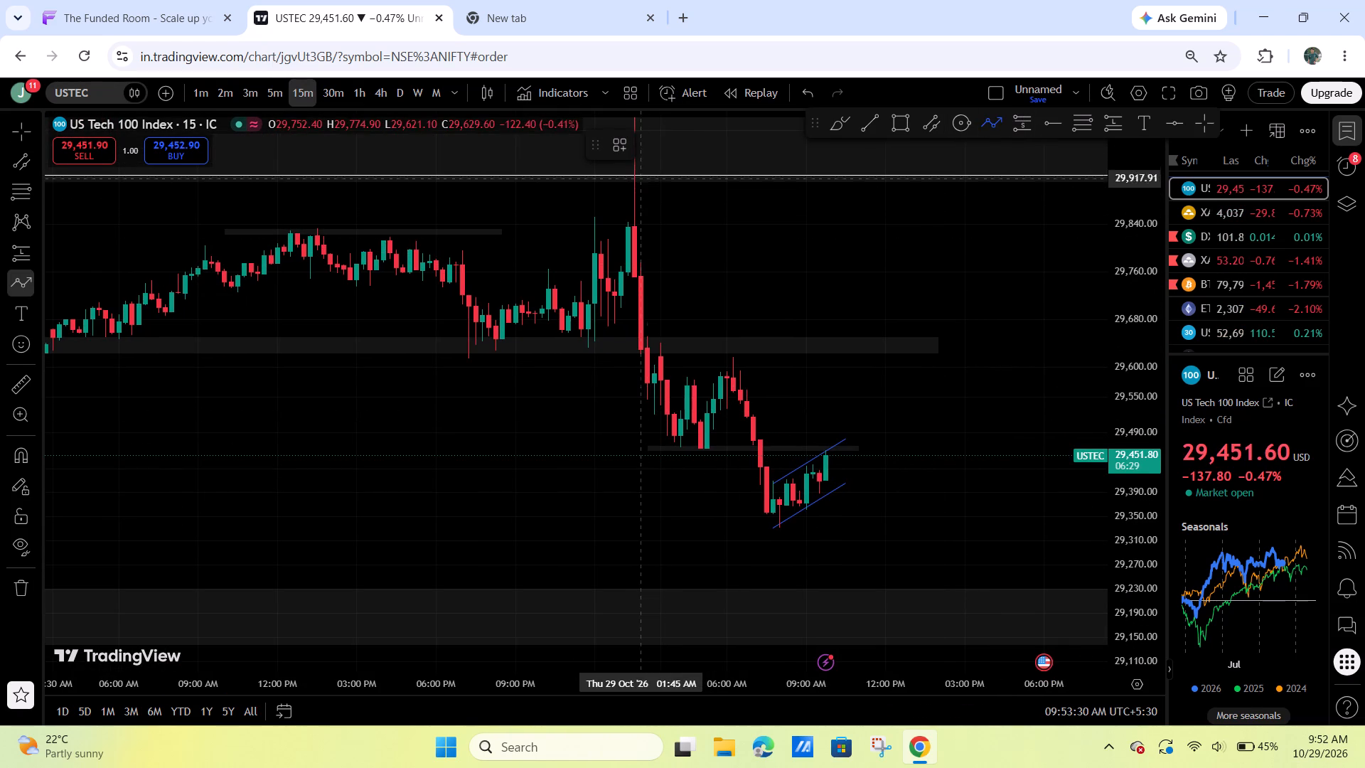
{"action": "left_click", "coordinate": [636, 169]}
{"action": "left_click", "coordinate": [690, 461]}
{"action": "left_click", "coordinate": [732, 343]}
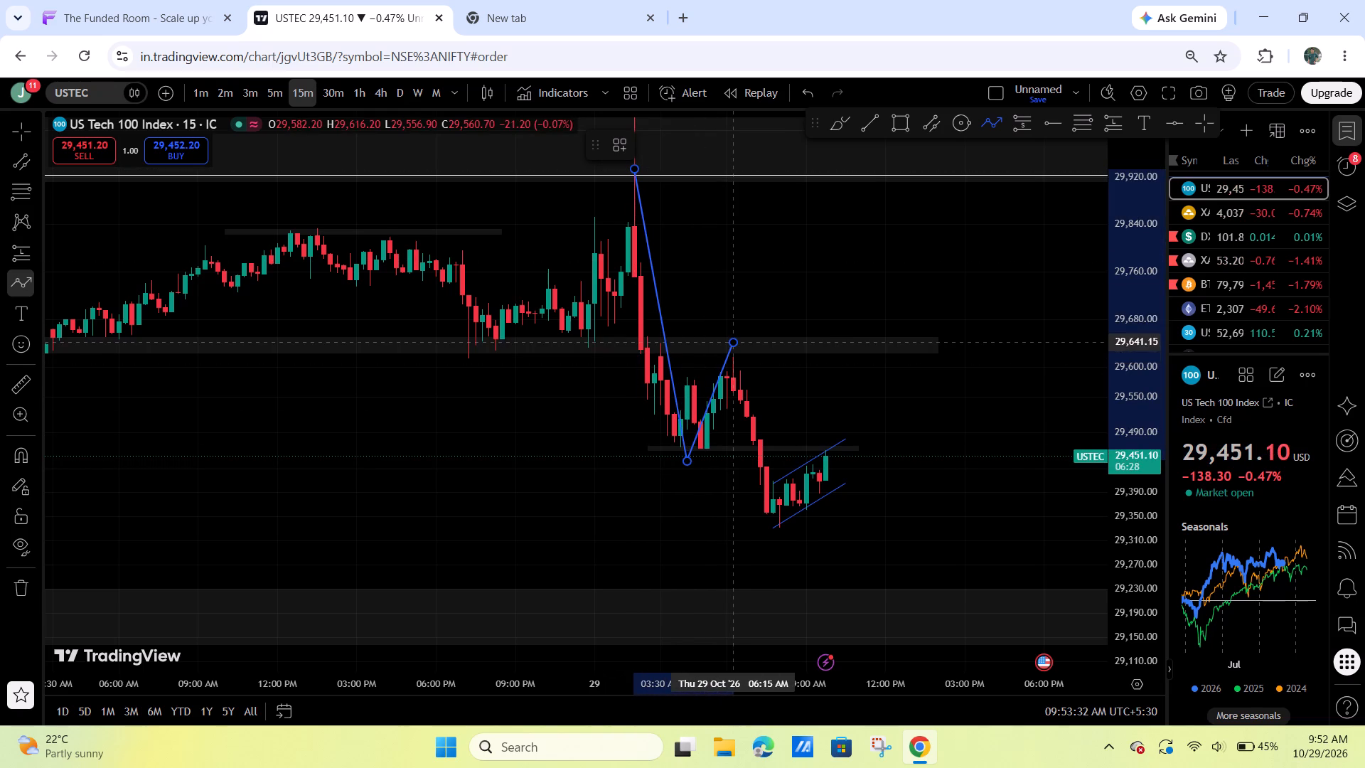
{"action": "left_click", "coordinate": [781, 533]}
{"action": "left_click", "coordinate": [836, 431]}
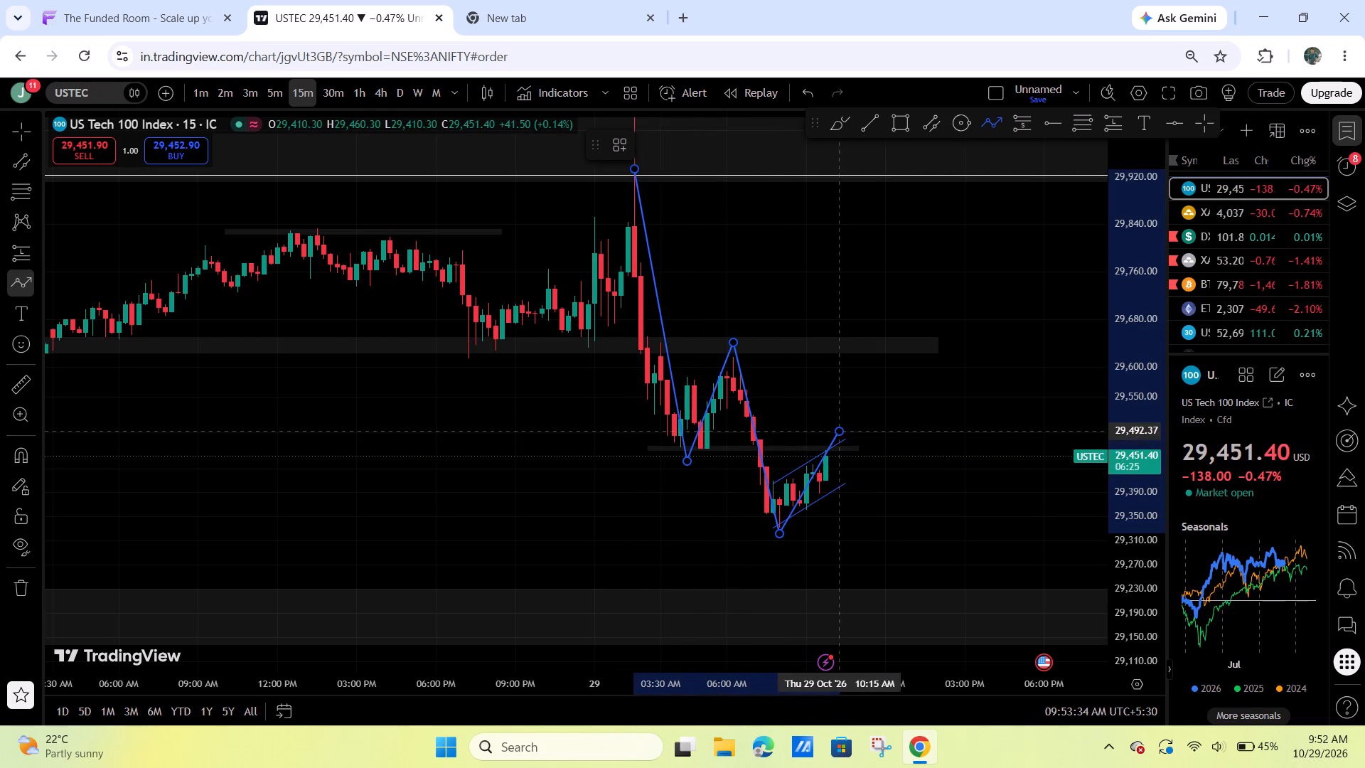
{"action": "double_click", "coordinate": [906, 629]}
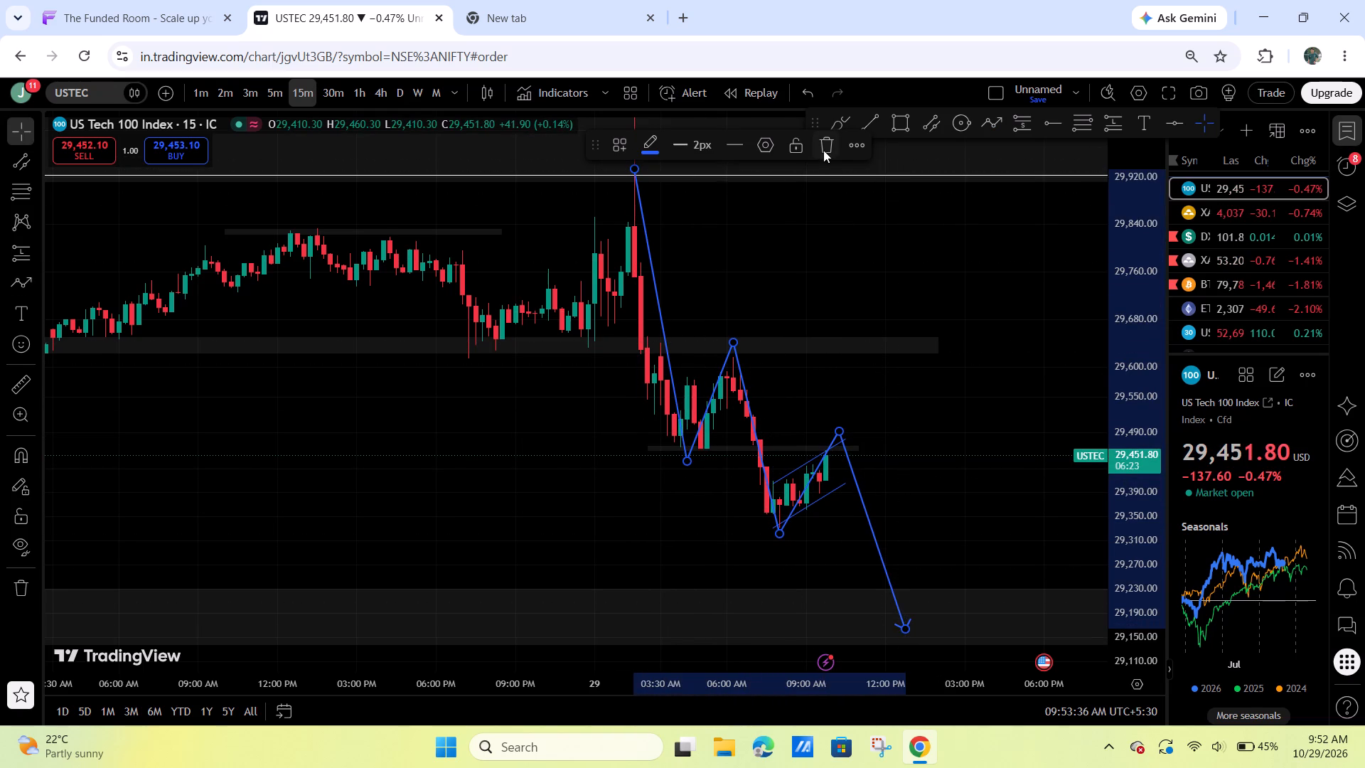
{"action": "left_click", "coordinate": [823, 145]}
Examine the channel and surrounding zones on the fifteen-minute USTEC chart, including the lower zones.
{"action": "left_click_drag", "start_coordinate": [966, 446], "coordinate": [1083, 366]}
{"action": "left_click_drag", "start_coordinate": [1137, 497], "coordinate": [1107, 290]}
{"action": "scroll", "coordinate": [921, 385], "scroll_direction": "up", "scroll_amount": 4}
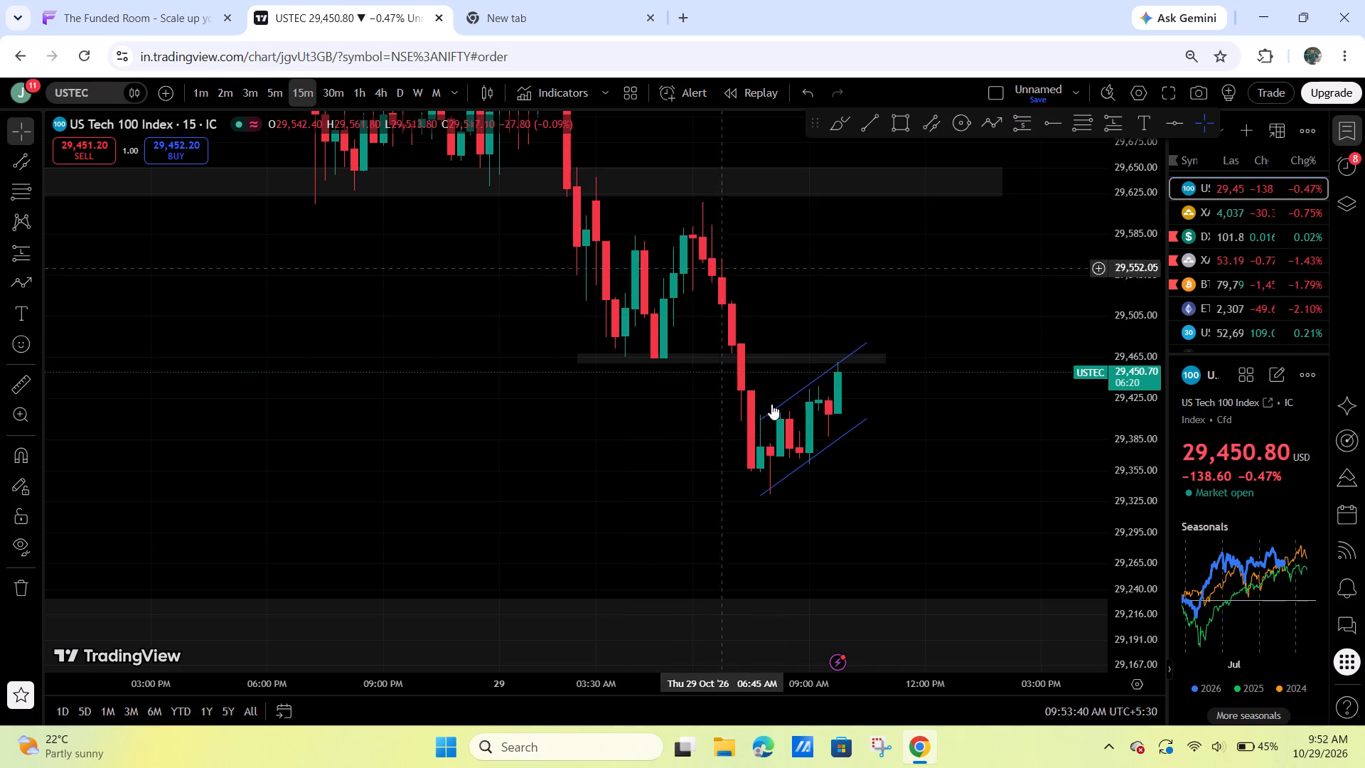
{"action": "left_click_drag", "start_coordinate": [992, 460], "coordinate": [1055, 443]}
{"action": "left_click_drag", "start_coordinate": [973, 481], "coordinate": [969, 389]}
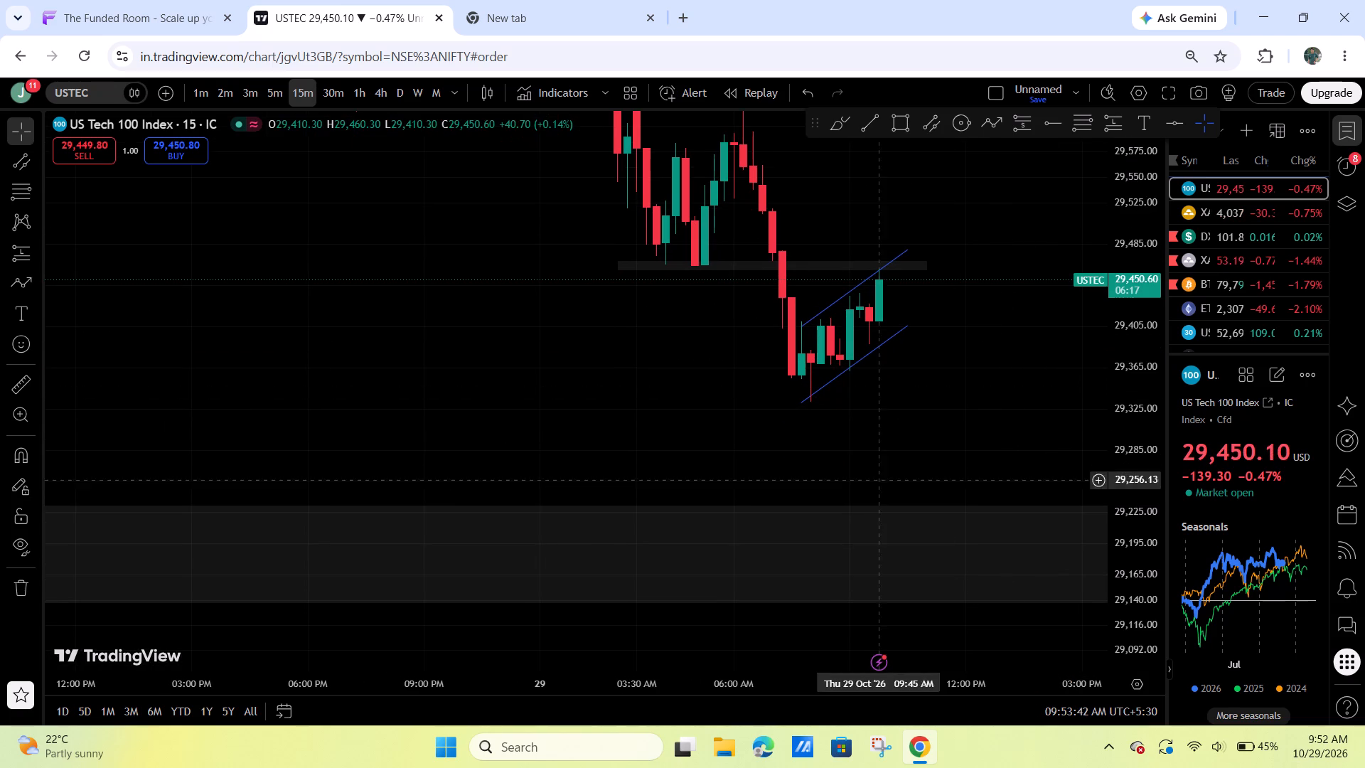
{"action": "left_click_drag", "start_coordinate": [935, 384], "coordinate": [833, 453]}
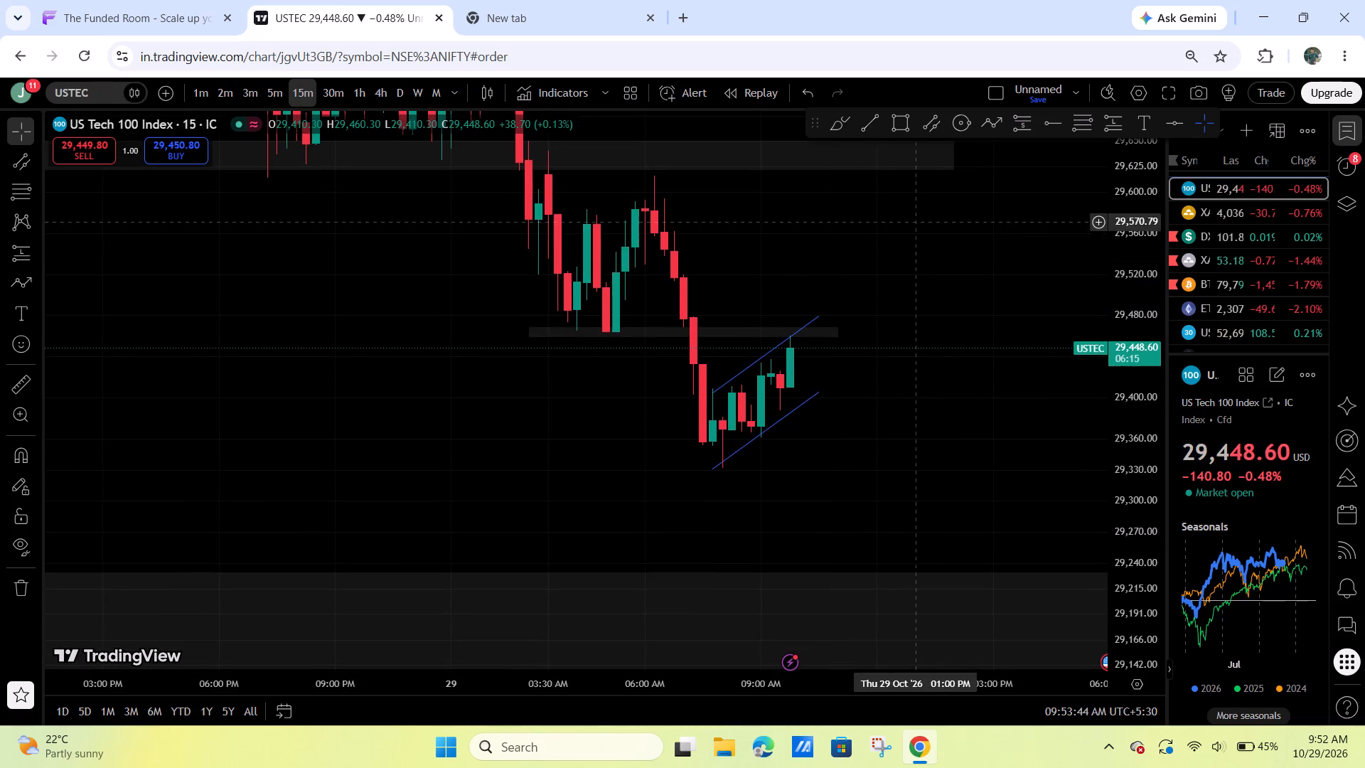
{"action": "left_click_drag", "start_coordinate": [925, 271], "coordinate": [987, 231]}
{"action": "left_click_drag", "start_coordinate": [1135, 270], "coordinate": [1100, 531]}
{"action": "left_click_drag", "start_coordinate": [1008, 433], "coordinate": [933, 442]}
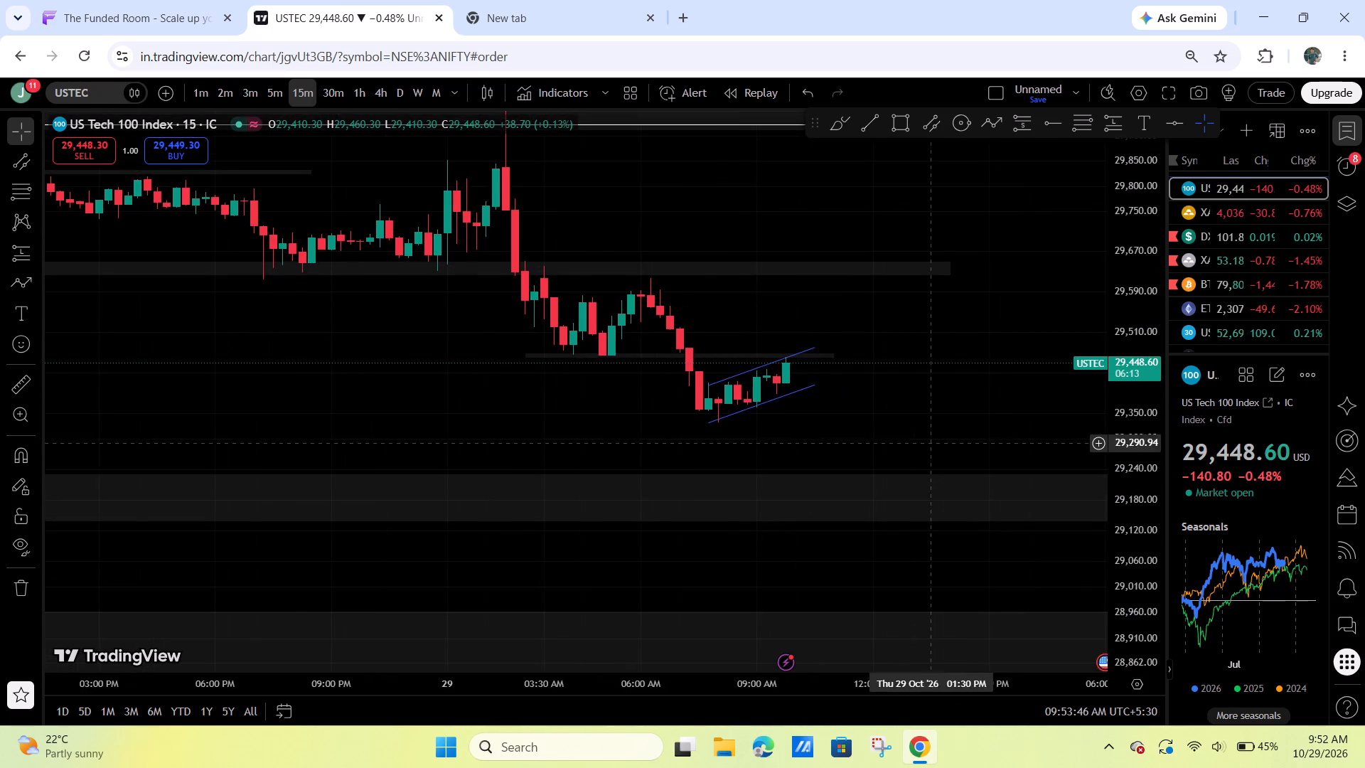
{"action": "scroll", "coordinate": [926, 444], "scroll_direction": "down", "scroll_amount": 4}
{"action": "left_click_drag", "start_coordinate": [1012, 412], "coordinate": [983, 423]}
Compare the latest USTEC candles at the channel's upper line on the five- and fifteen-minute charts.
{"action": "left_click", "coordinate": [273, 94]}
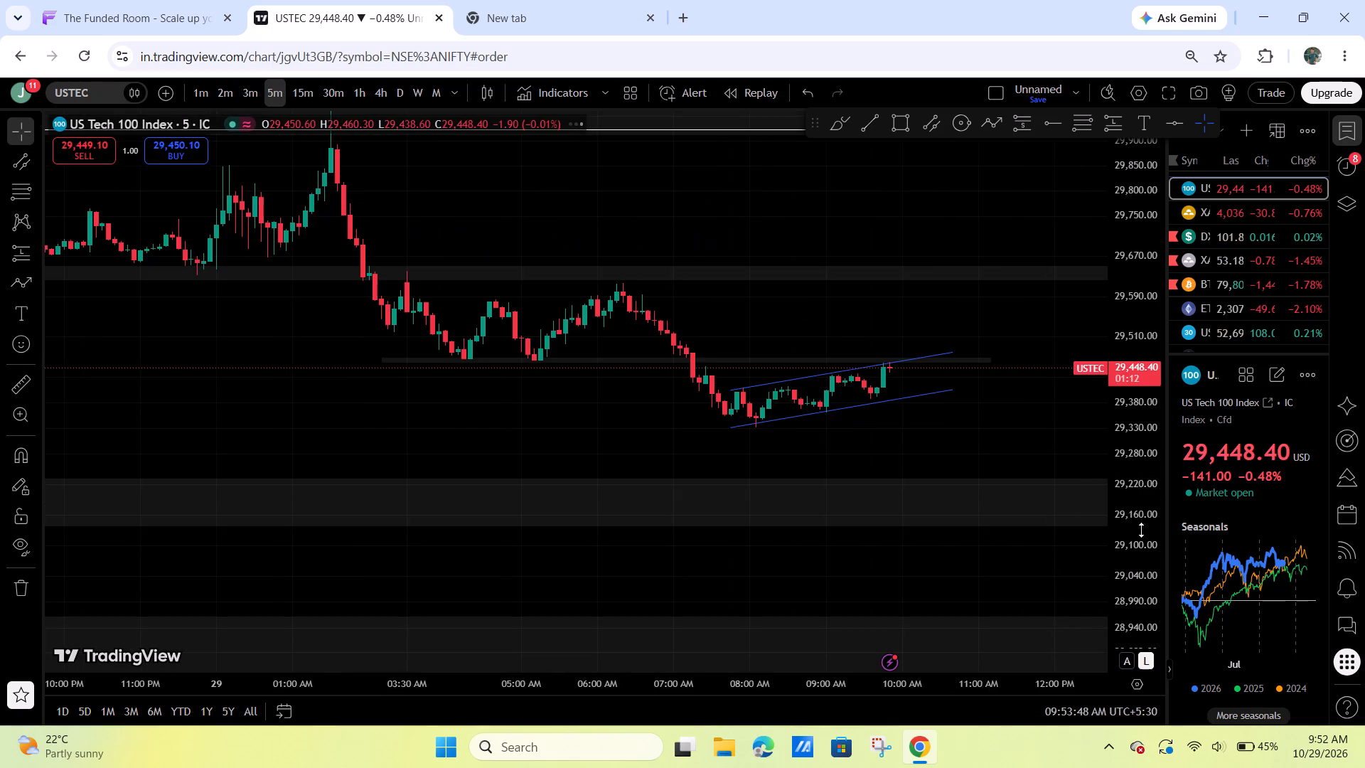
{"action": "left_click_drag", "start_coordinate": [1145, 597], "coordinate": [1130, 6]}
{"action": "scroll", "coordinate": [1048, 402], "scroll_direction": "up", "scroll_amount": 3}
{"action": "left_click_drag", "start_coordinate": [1119, 282], "coordinate": [1113, 329]}
{"action": "left_click_drag", "start_coordinate": [965, 348], "coordinate": [940, 348]}
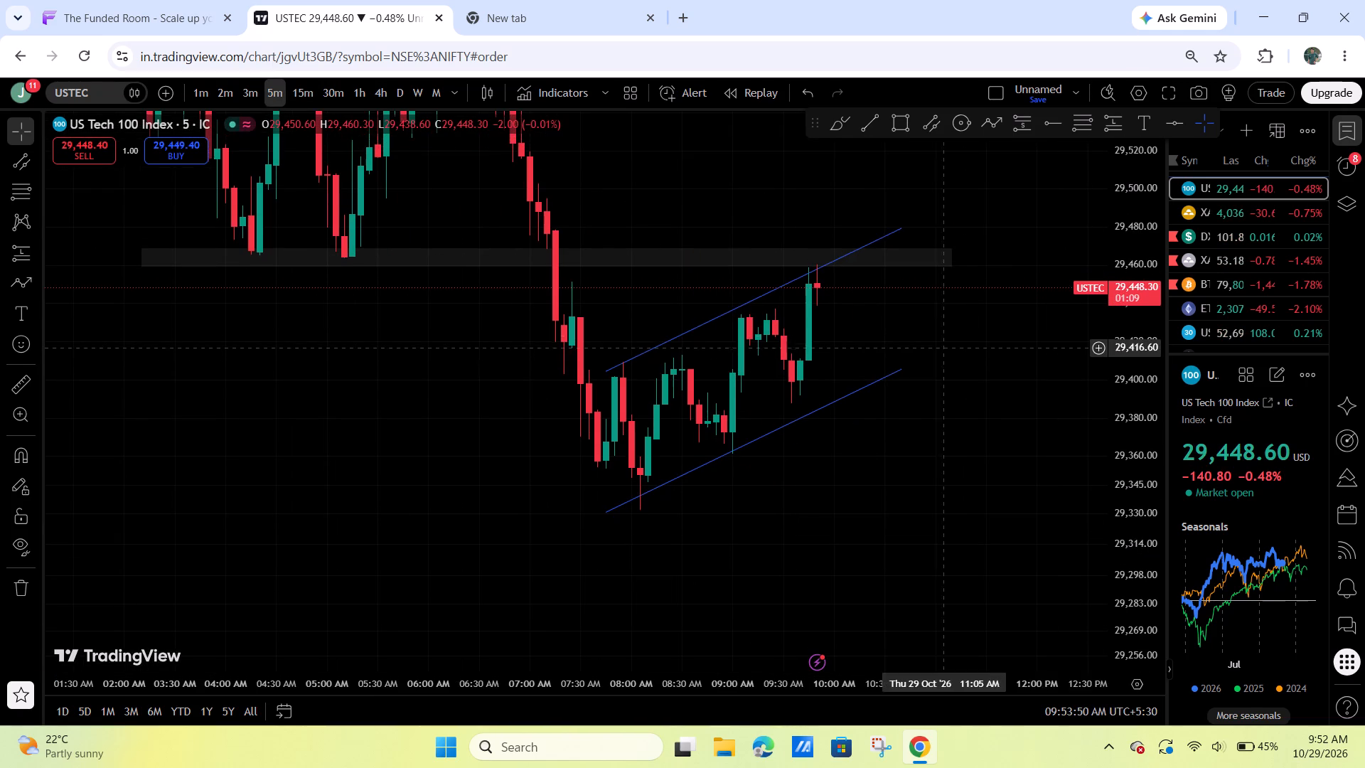
{"action": "left_click_drag", "start_coordinate": [940, 348], "coordinate": [903, 348]}
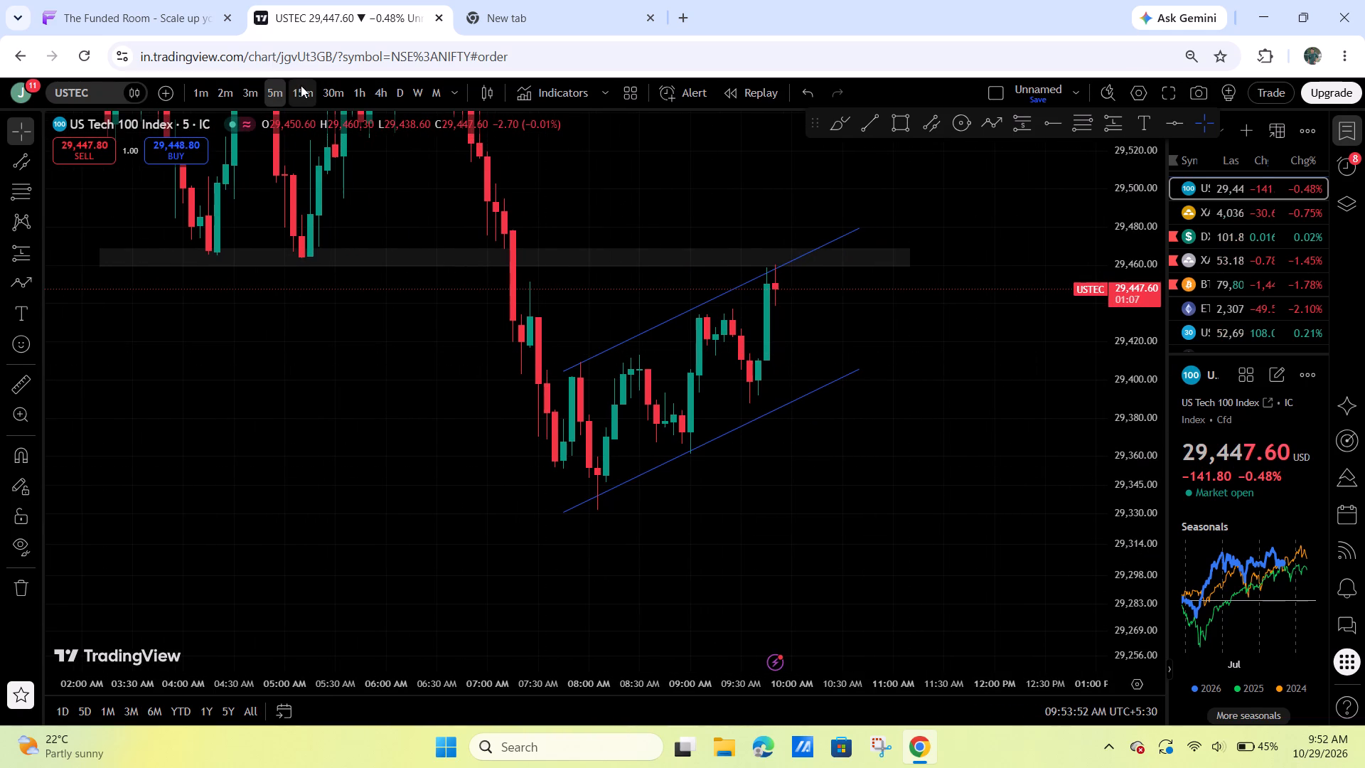
{"action": "left_click", "coordinate": [301, 85]}
{"action": "scroll", "coordinate": [925, 494], "scroll_direction": "up", "scroll_amount": 4}
{"action": "left_click_drag", "start_coordinate": [1128, 301], "coordinate": [1081, 422]}
{"action": "left_click_drag", "start_coordinate": [852, 432], "coordinate": [1033, 388]}
{"action": "left_click_drag", "start_coordinate": [1021, 397], "coordinate": [1003, 400]}
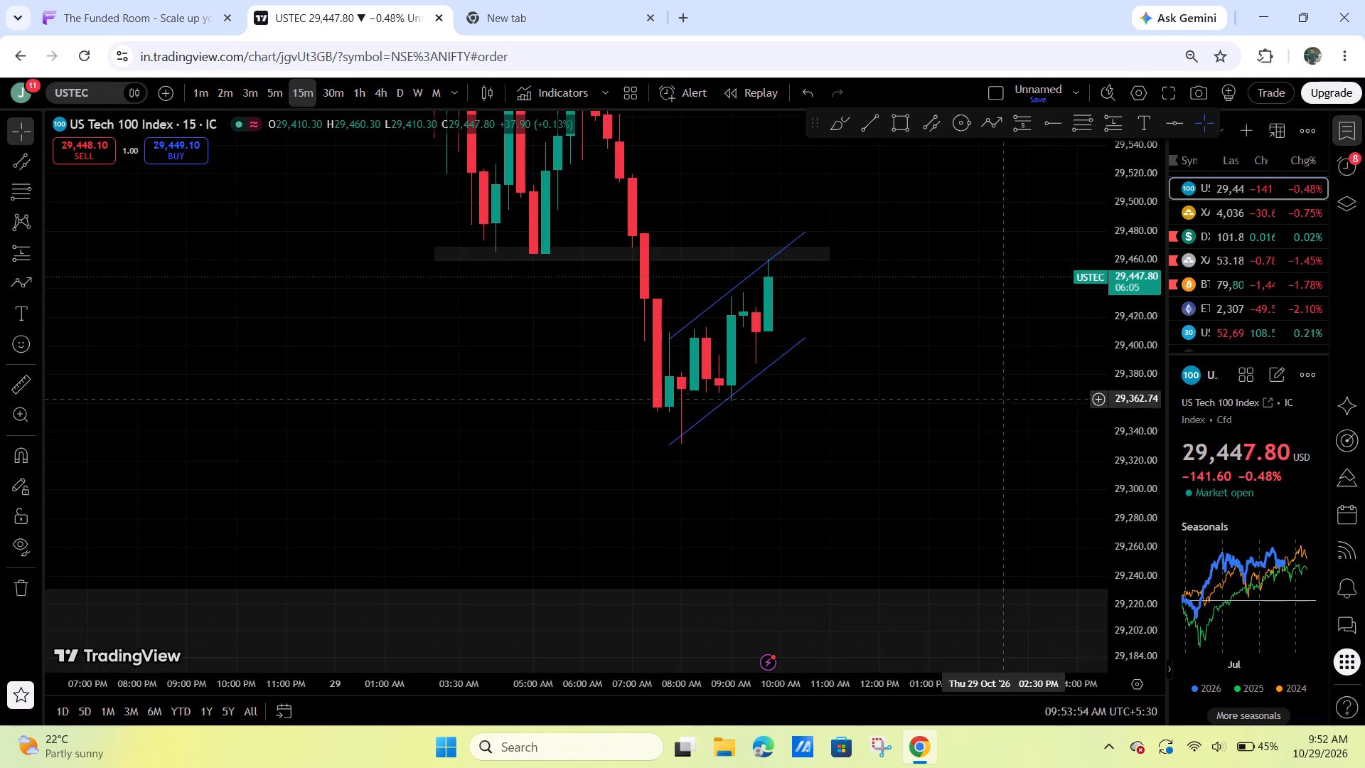
{"action": "left_click_drag", "start_coordinate": [1003, 400], "coordinate": [1012, 398]}
{"action": "left_click_drag", "start_coordinate": [1153, 319], "coordinate": [1101, 475]}
{"action": "scroll", "coordinate": [926, 478], "scroll_direction": "down", "scroll_amount": 3}
{"action": "left_click_drag", "start_coordinate": [1015, 428], "coordinate": [928, 466]}
{"action": "left_click_drag", "start_coordinate": [683, 438], "coordinate": [651, 439]}
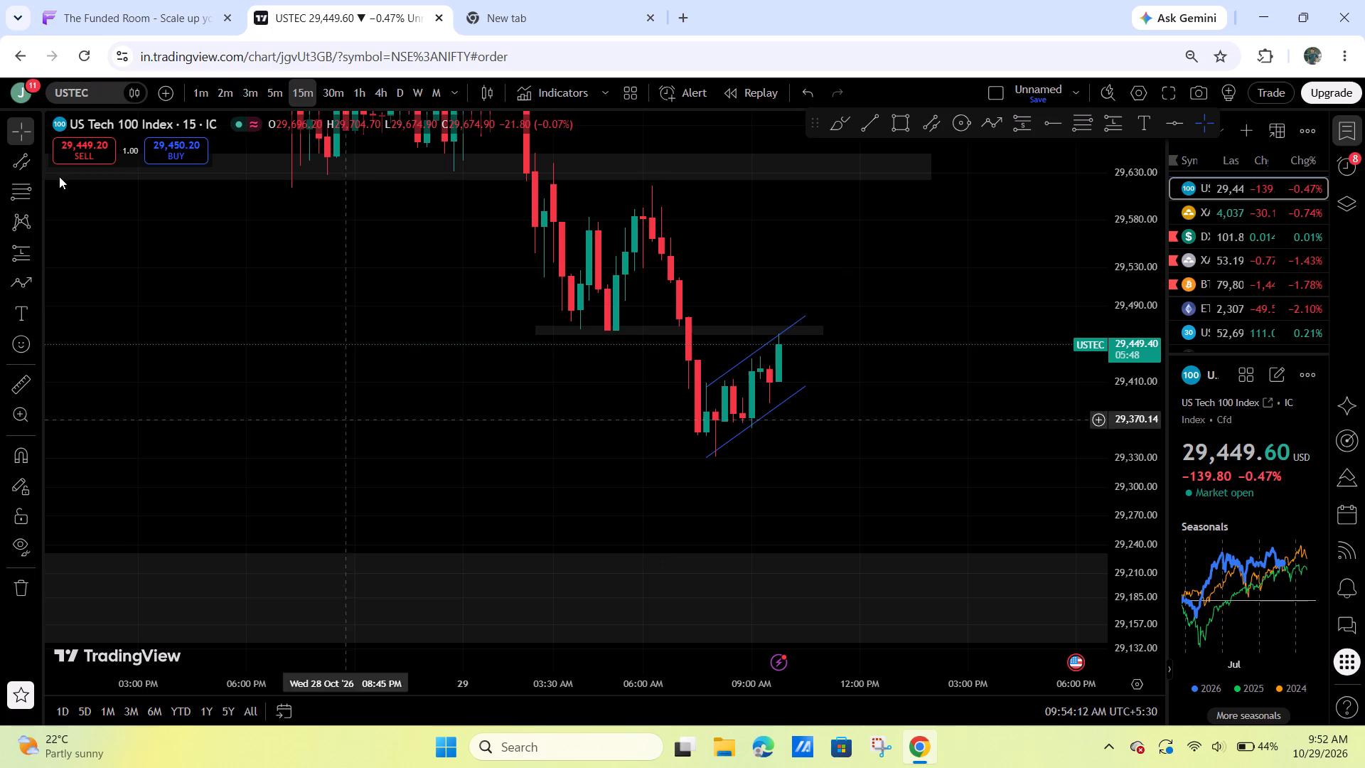
Recheck the USTEC channel and grey zone on the five-minute chart, followed by the fifteen-minute chart.
{"action": "left_click_drag", "start_coordinate": [253, 88], "coordinate": [260, 86]}
{"action": "left_click", "coordinate": [268, 87]}
{"action": "scroll", "coordinate": [835, 422], "scroll_direction": "down", "scroll_amount": 3}
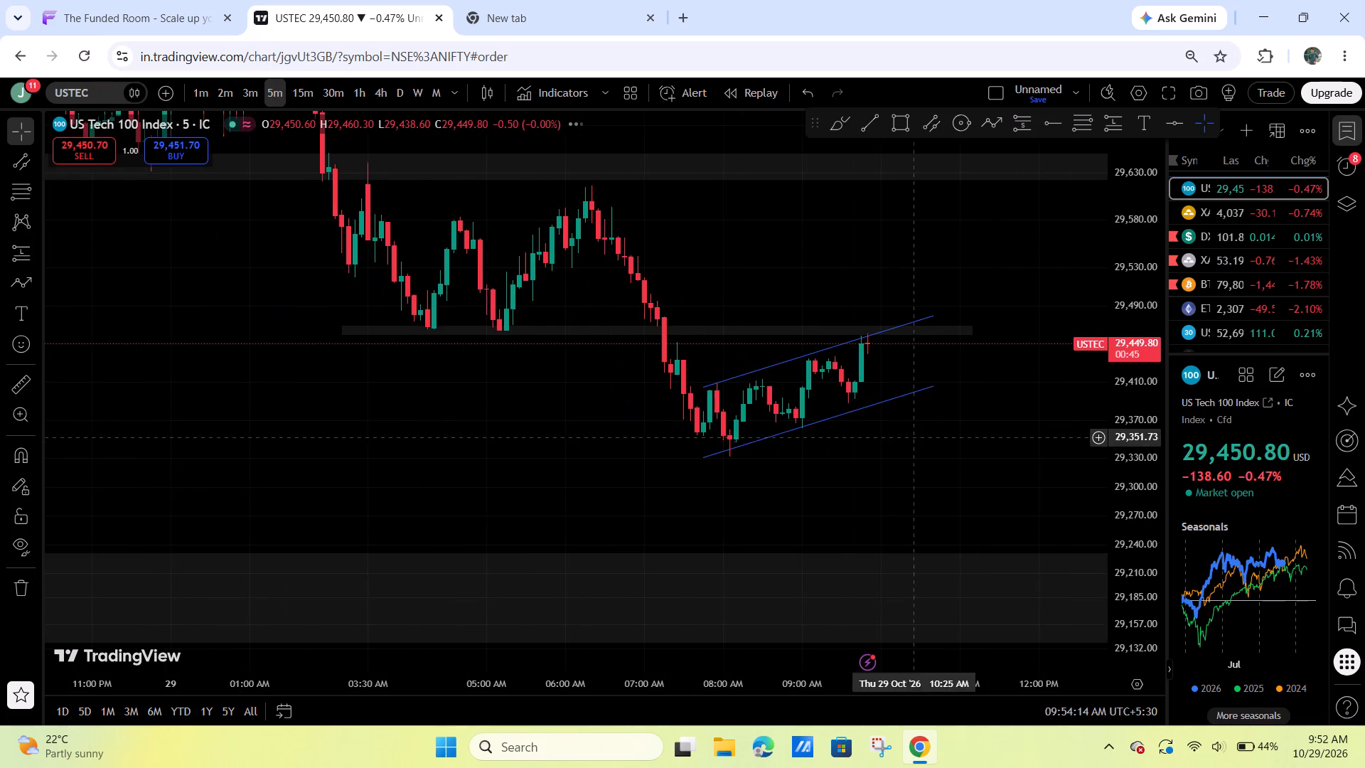
{"action": "left_click_drag", "start_coordinate": [1033, 465], "coordinate": [1062, 501]}
{"action": "left_click_drag", "start_coordinate": [1123, 544], "coordinate": [1110, 410]}
{"action": "left_click_drag", "start_coordinate": [1076, 432], "coordinate": [881, 439]}
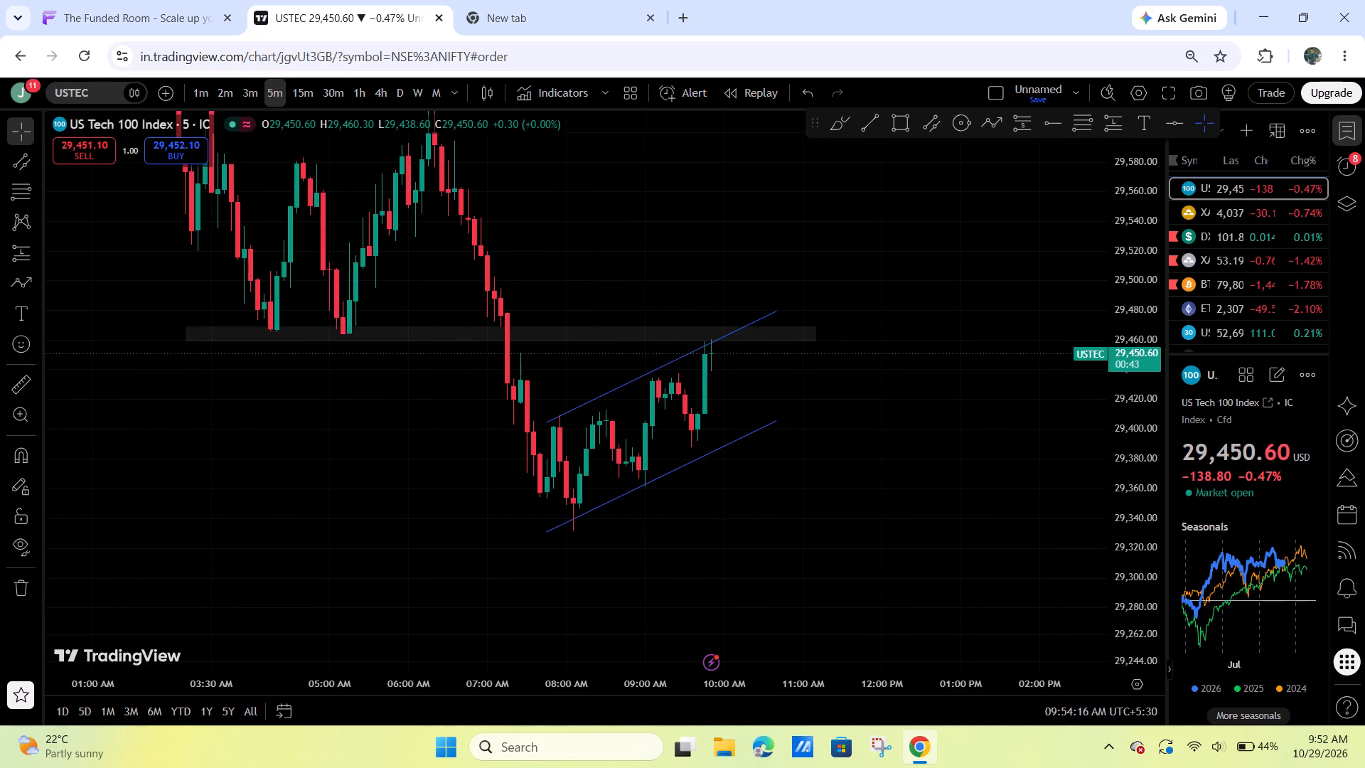
{"action": "left_click", "coordinate": [310, 90]}
{"action": "left_click_drag", "start_coordinate": [851, 399], "coordinate": [1046, 384]}
{"action": "left_click_drag", "start_coordinate": [1152, 329], "coordinate": [1108, 448]}
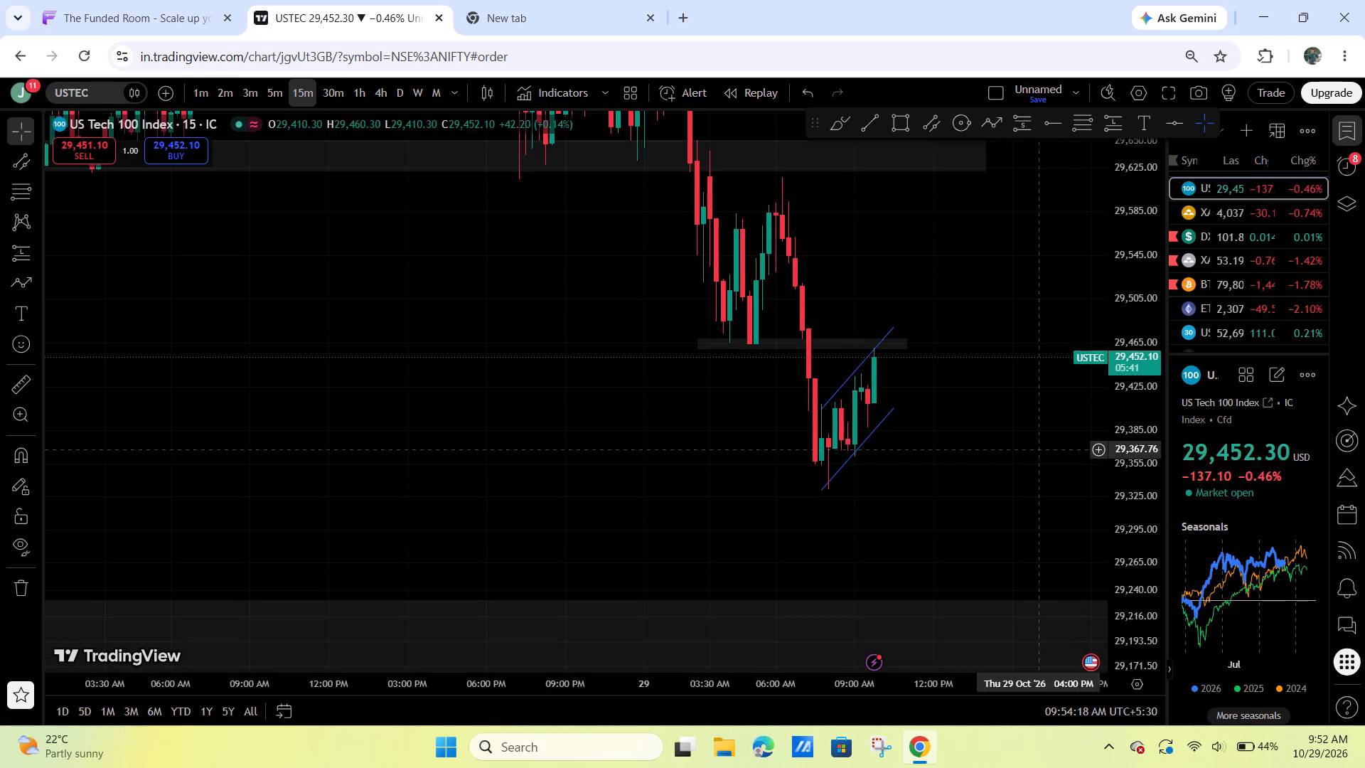
{"action": "left_click", "coordinate": [1034, 453]}
Check the US Dollar Index on the fifteen-minute chart.
{"action": "left_click", "coordinate": [1216, 235]}
{"action": "scroll", "coordinate": [1027, 386], "scroll_direction": "up", "scroll_amount": 7}
{"action": "scroll", "coordinate": [1026, 387], "scroll_direction": "down", "scroll_amount": 7}
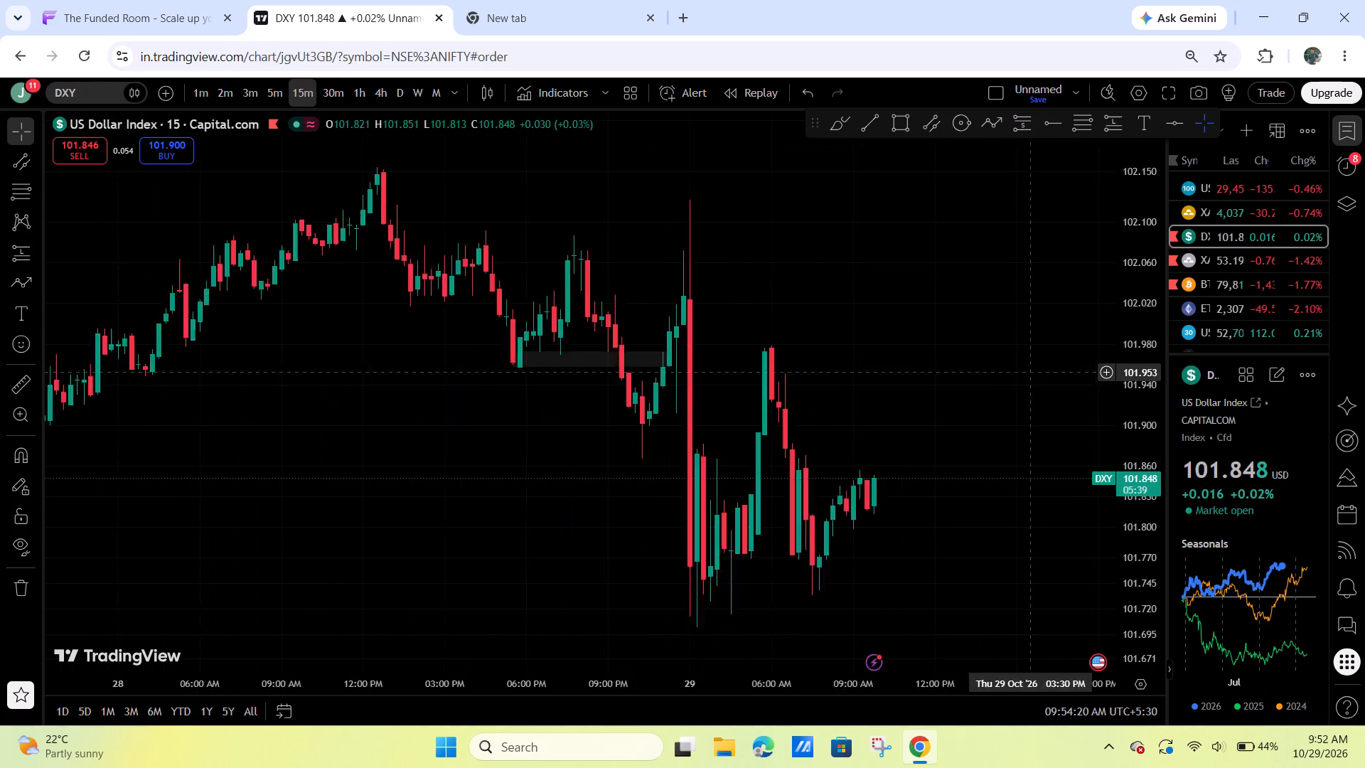
Check XAUUSD against its lower grey zone on the fifteen-minute chart.
{"action": "left_click", "coordinate": [1189, 206]}
{"action": "left_click_drag", "start_coordinate": [1028, 419], "coordinate": [1028, 326]}
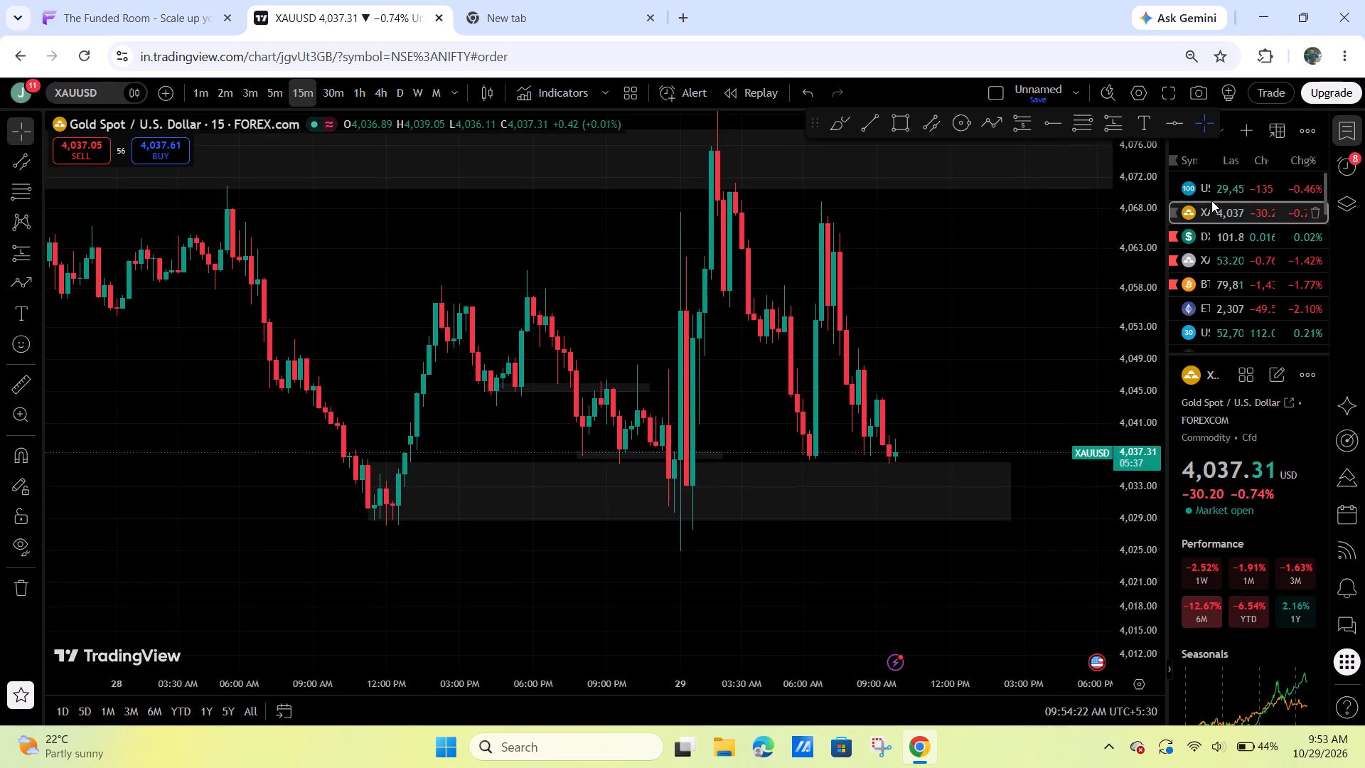
On the fifteen-minute USTEC chart, draw a Short Position with entry about 29,399 and stop about 29,470.
{"action": "left_click", "coordinate": [1223, 189]}
{"action": "left_click_drag", "start_coordinate": [988, 398], "coordinate": [938, 262]}
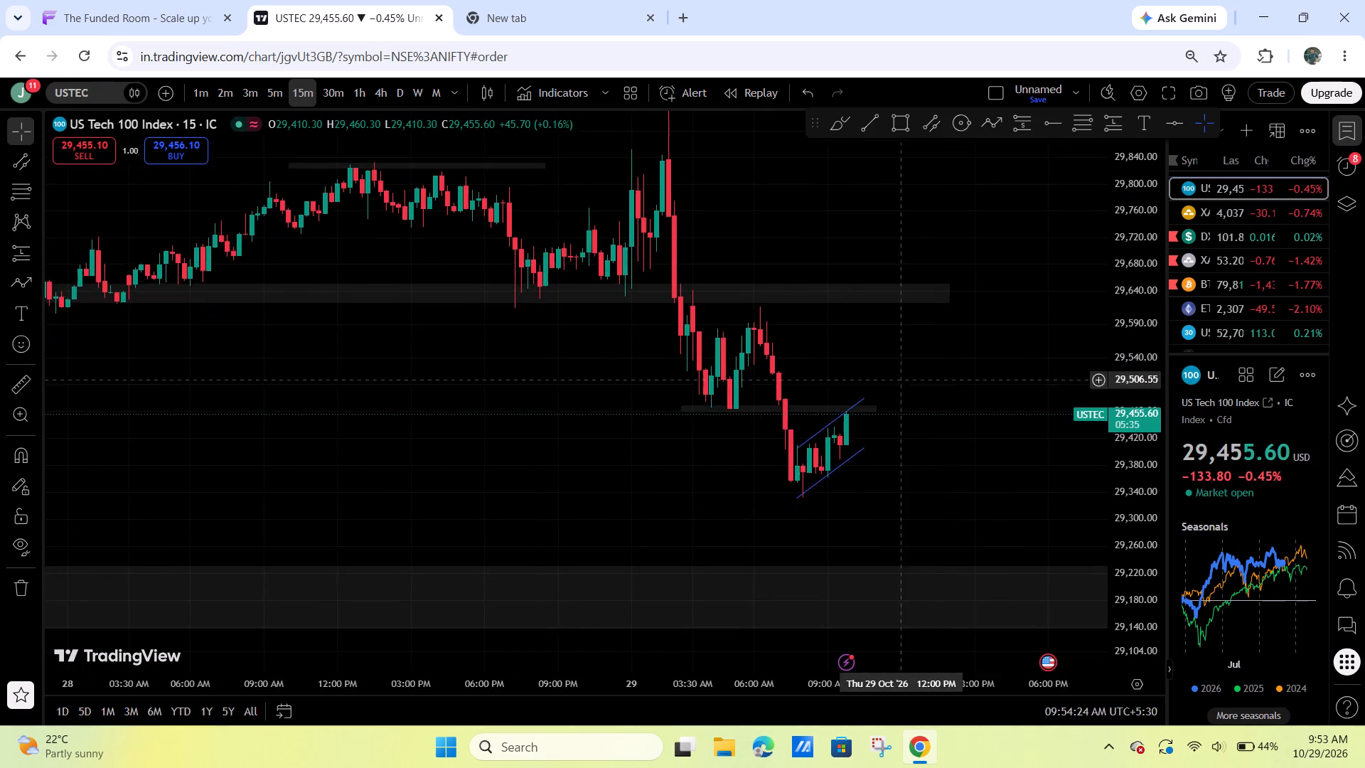
{"action": "scroll", "coordinate": [880, 430], "scroll_direction": "up", "scroll_amount": 3}
{"action": "left_click_drag", "start_coordinate": [869, 372], "coordinate": [756, 294]}
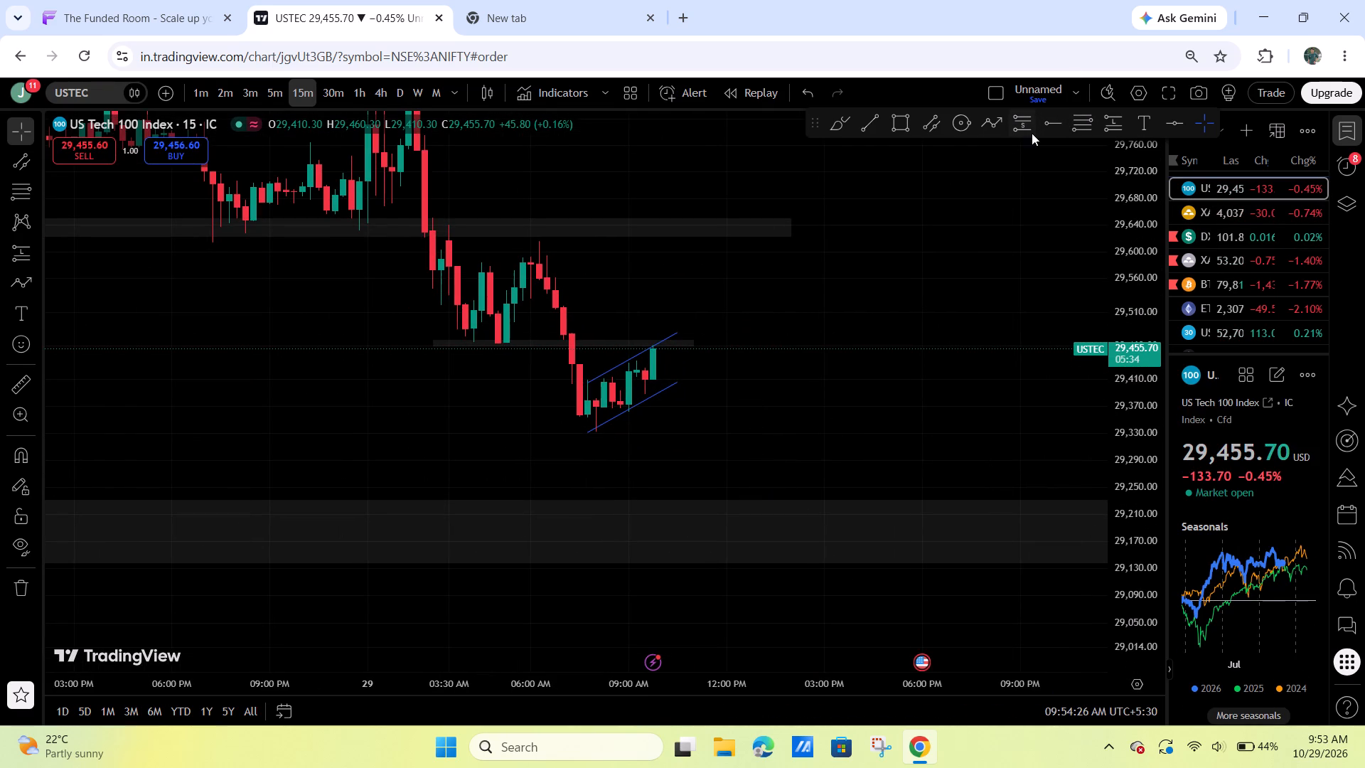
{"action": "left_click", "coordinate": [1031, 129]}
{"action": "left_click", "coordinate": [686, 386]}
{"action": "left_click_drag", "start_coordinate": [684, 294], "coordinate": [686, 294]}
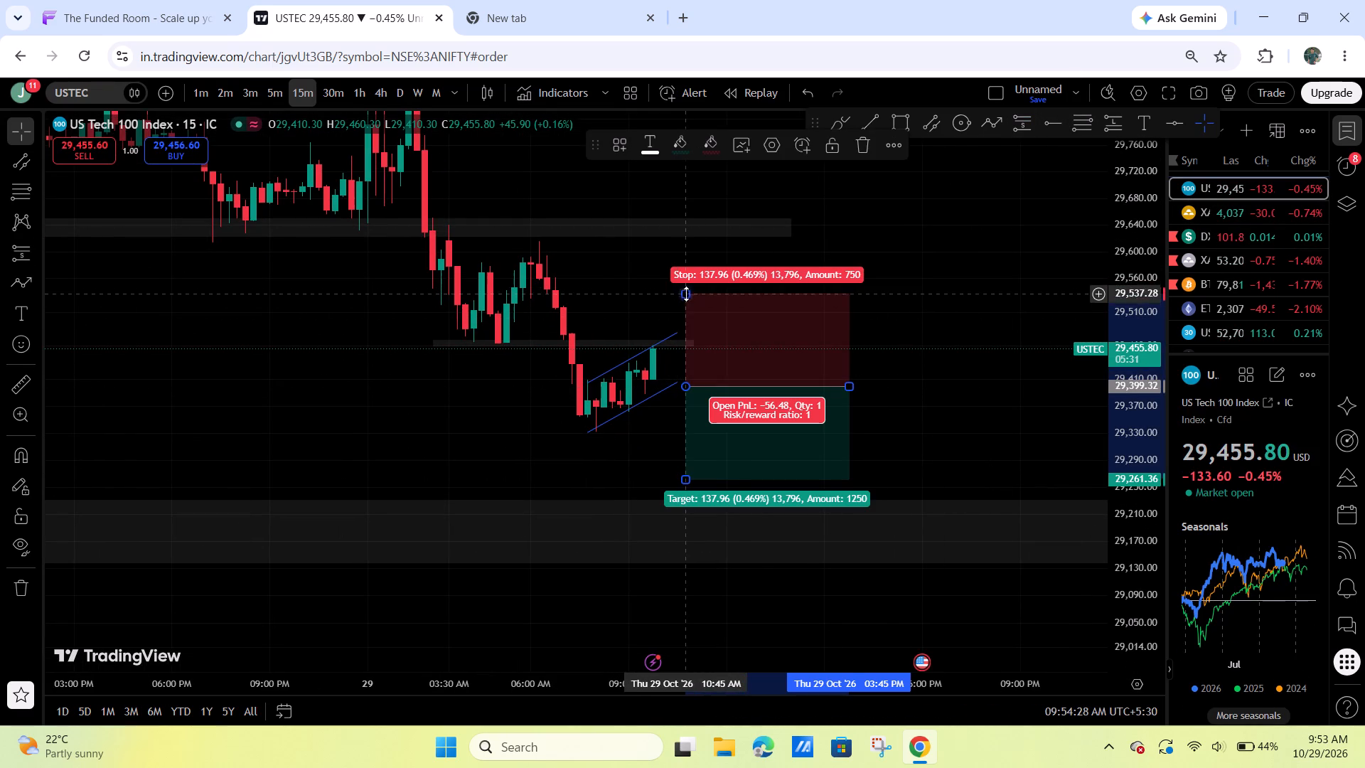
{"action": "left_click_drag", "start_coordinate": [686, 294], "coordinate": [690, 339]}
Extend the short position's target to about 29,166 in the lower grey zone and shorten its span to about 01:00 PM.
{"action": "left_click_drag", "start_coordinate": [771, 291], "coordinate": [791, 166]}
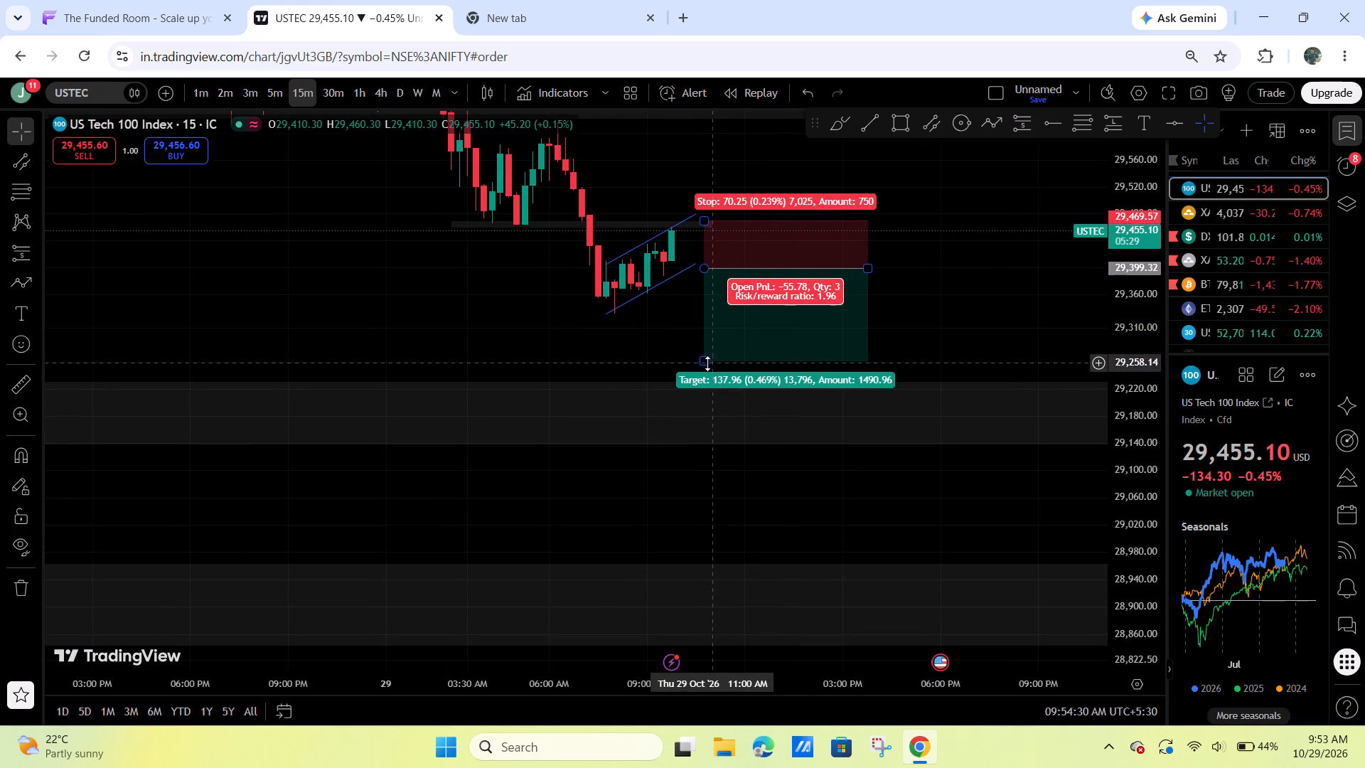
{"action": "left_click_drag", "start_coordinate": [707, 361], "coordinate": [707, 426]}
{"action": "left_click_drag", "start_coordinate": [658, 335], "coordinate": [619, 423]}
{"action": "left_click_drag", "start_coordinate": [640, 421], "coordinate": [712, 414]}
{"action": "left_click_drag", "start_coordinate": [672, 402], "coordinate": [719, 422]}
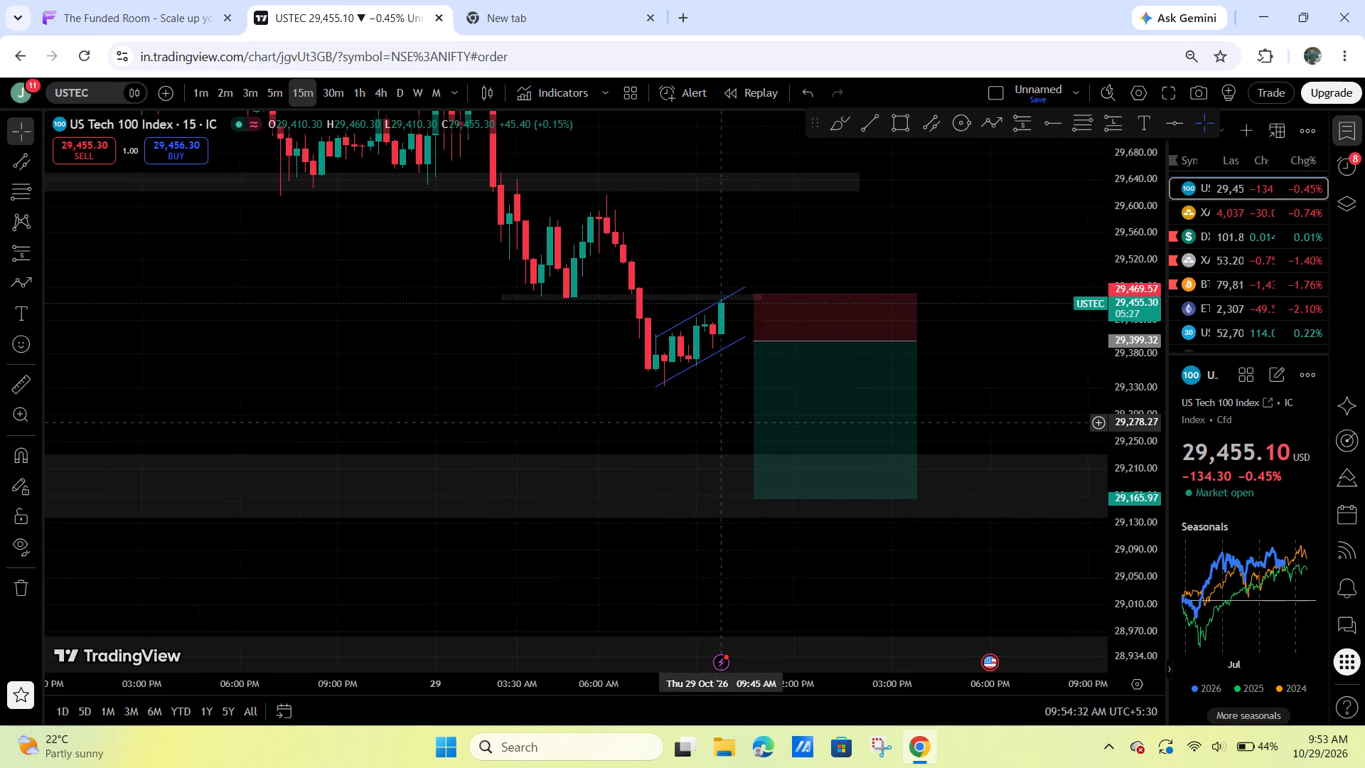
{"action": "left_click_drag", "start_coordinate": [719, 422], "coordinate": [721, 422]}
{"action": "left_click_drag", "start_coordinate": [921, 340], "coordinate": [826, 352]}
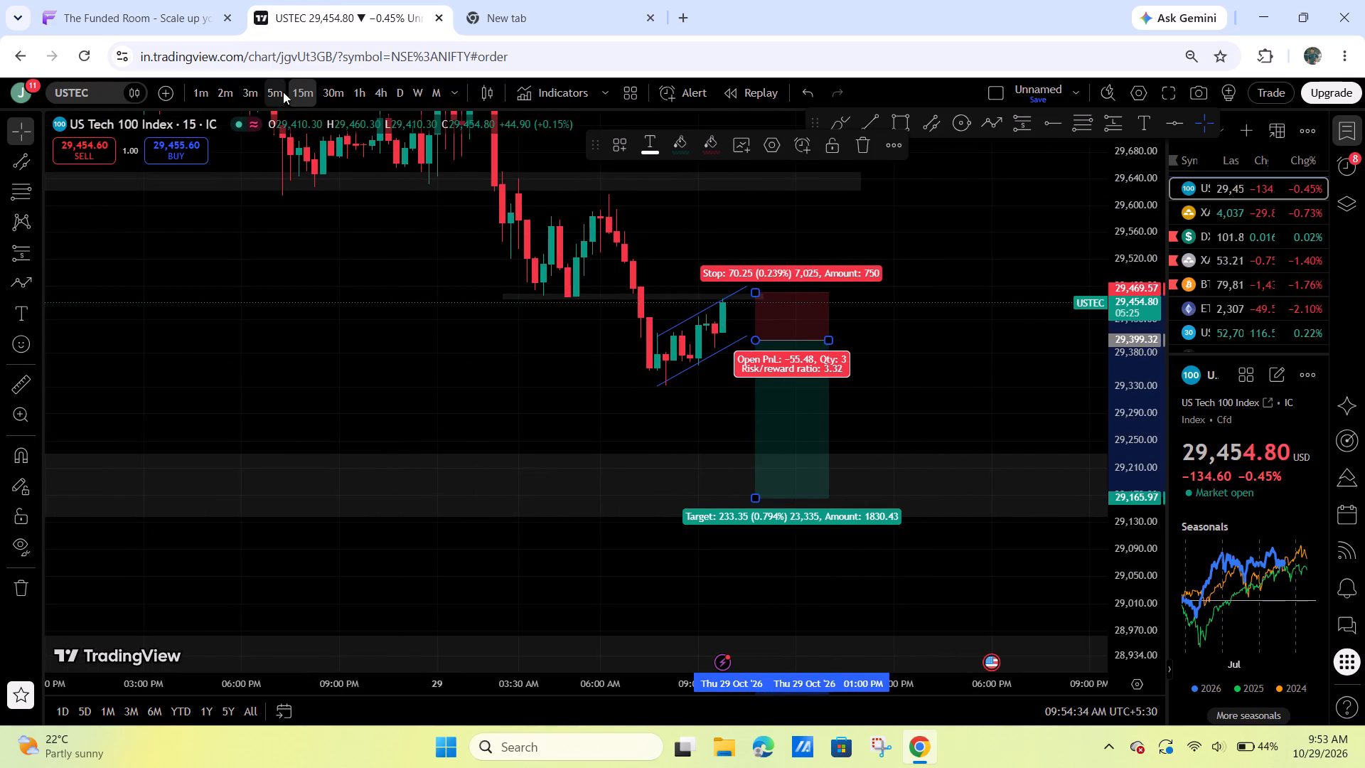
On the one-minute chart, move the short position's entry to about 29,449 near the latest candles and tighten its stop to about 29,472.
{"action": "left_click", "coordinate": [283, 92]}
{"action": "left_click", "coordinate": [199, 92]}
{"action": "scroll", "coordinate": [698, 454], "scroll_direction": "down", "scroll_amount": 7}
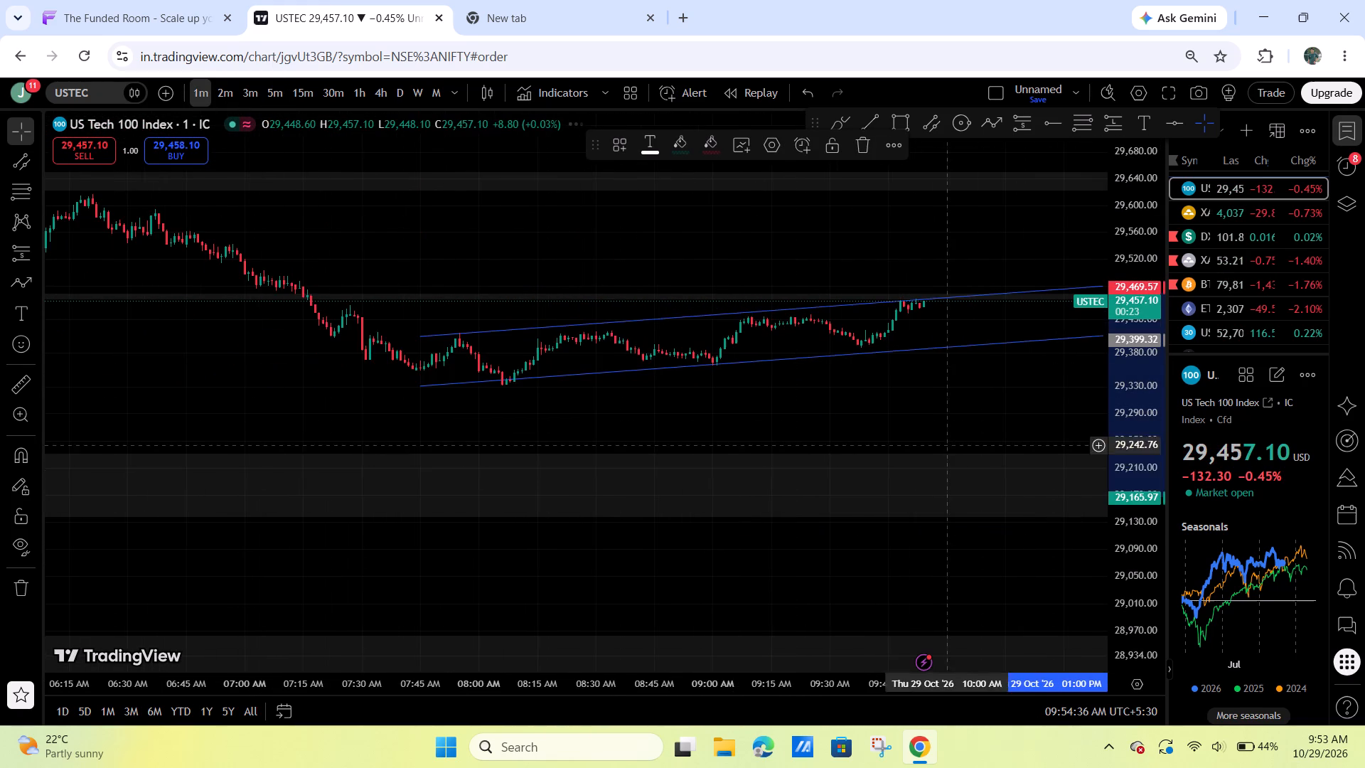
{"action": "left_click_drag", "start_coordinate": [992, 417], "coordinate": [1007, 454]}
{"action": "left_click_drag", "start_coordinate": [1132, 555], "coordinate": [1039, 2]}
{"action": "left_click_drag", "start_coordinate": [982, 225], "coordinate": [783, 343]}
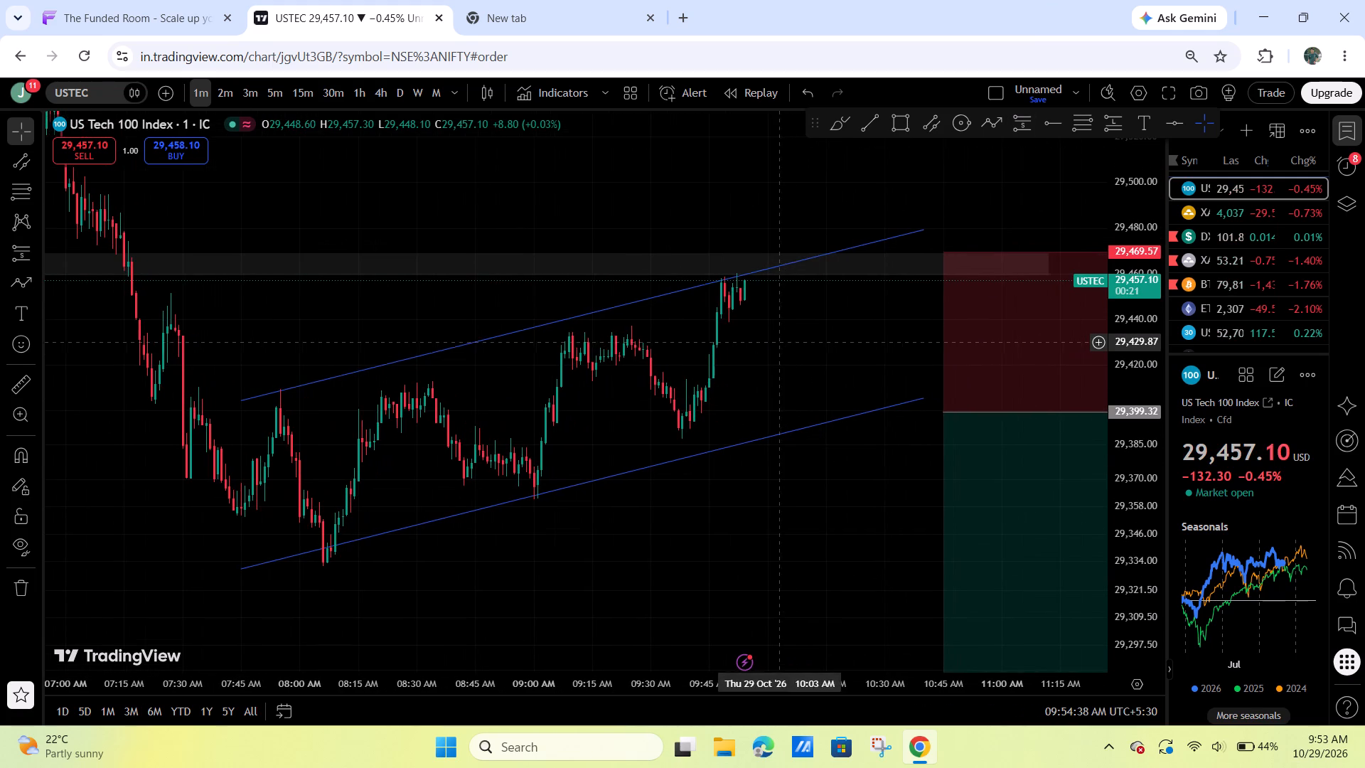
{"action": "left_click_drag", "start_coordinate": [992, 385], "coordinate": [820, 271]}
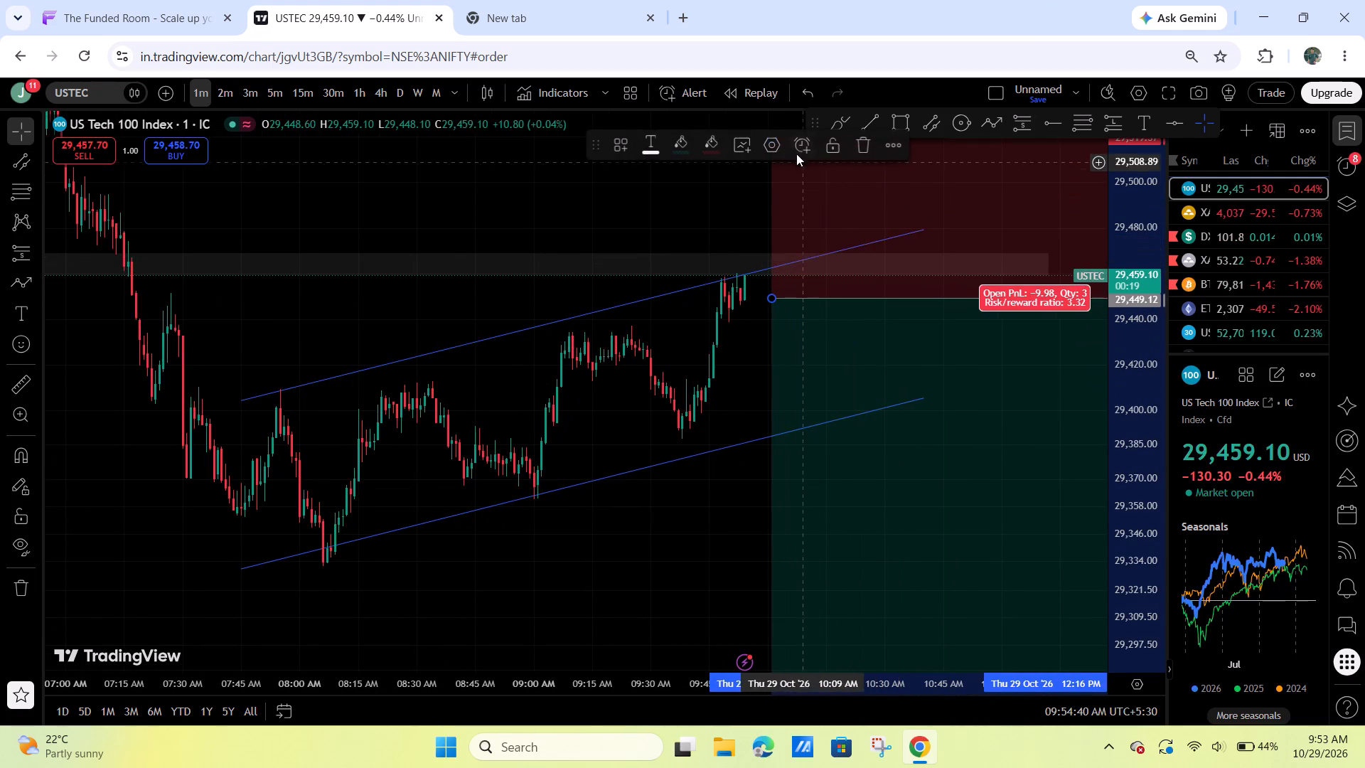
{"action": "left_click_drag", "start_coordinate": [751, 180], "coordinate": [753, 206]}
{"action": "left_click_drag", "start_coordinate": [773, 156], "coordinate": [771, 262]}
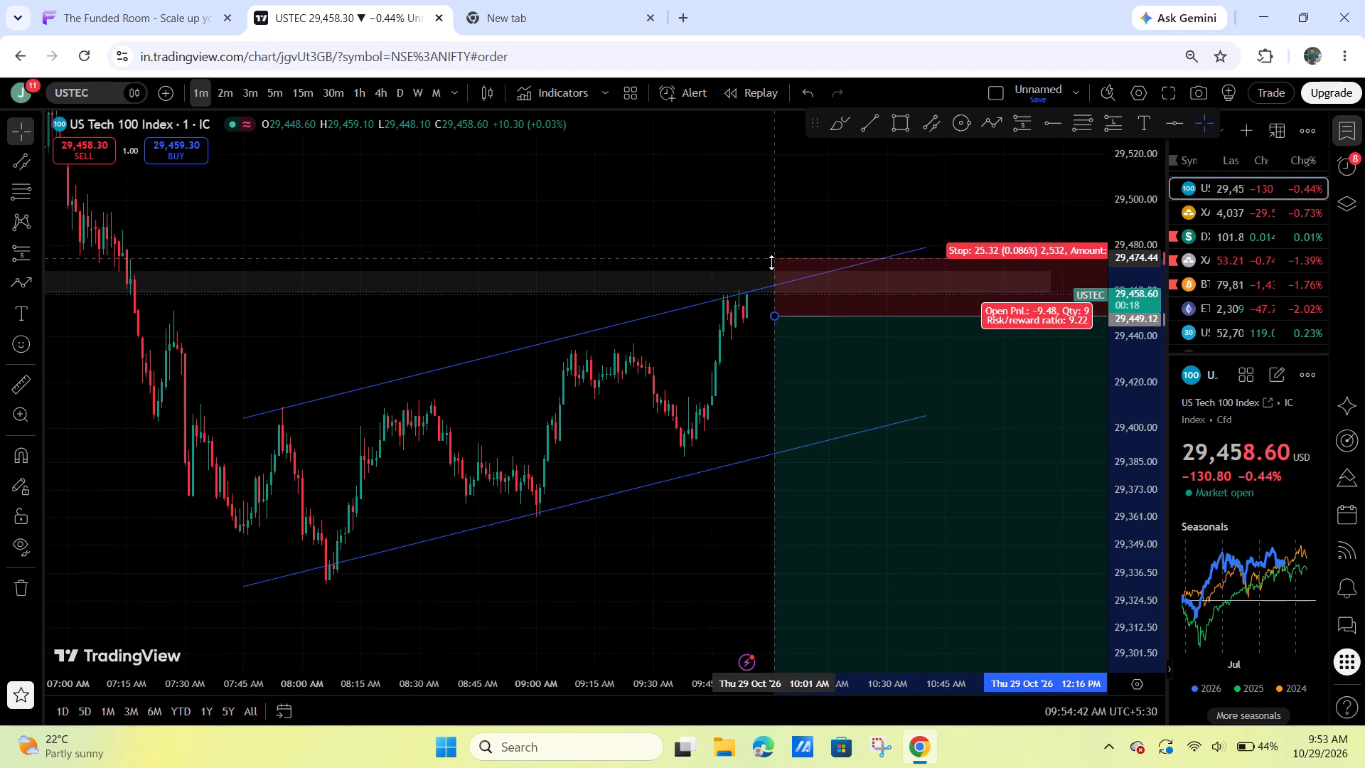
{"action": "left_click_drag", "start_coordinate": [771, 262], "coordinate": [763, 263]}
Shorten the short position's span so it ends at about 10:37 AM.
{"action": "left_click_drag", "start_coordinate": [710, 251], "coordinate": [309, 157]}
{"action": "left_click_drag", "start_coordinate": [916, 236], "coordinate": [551, 207]}
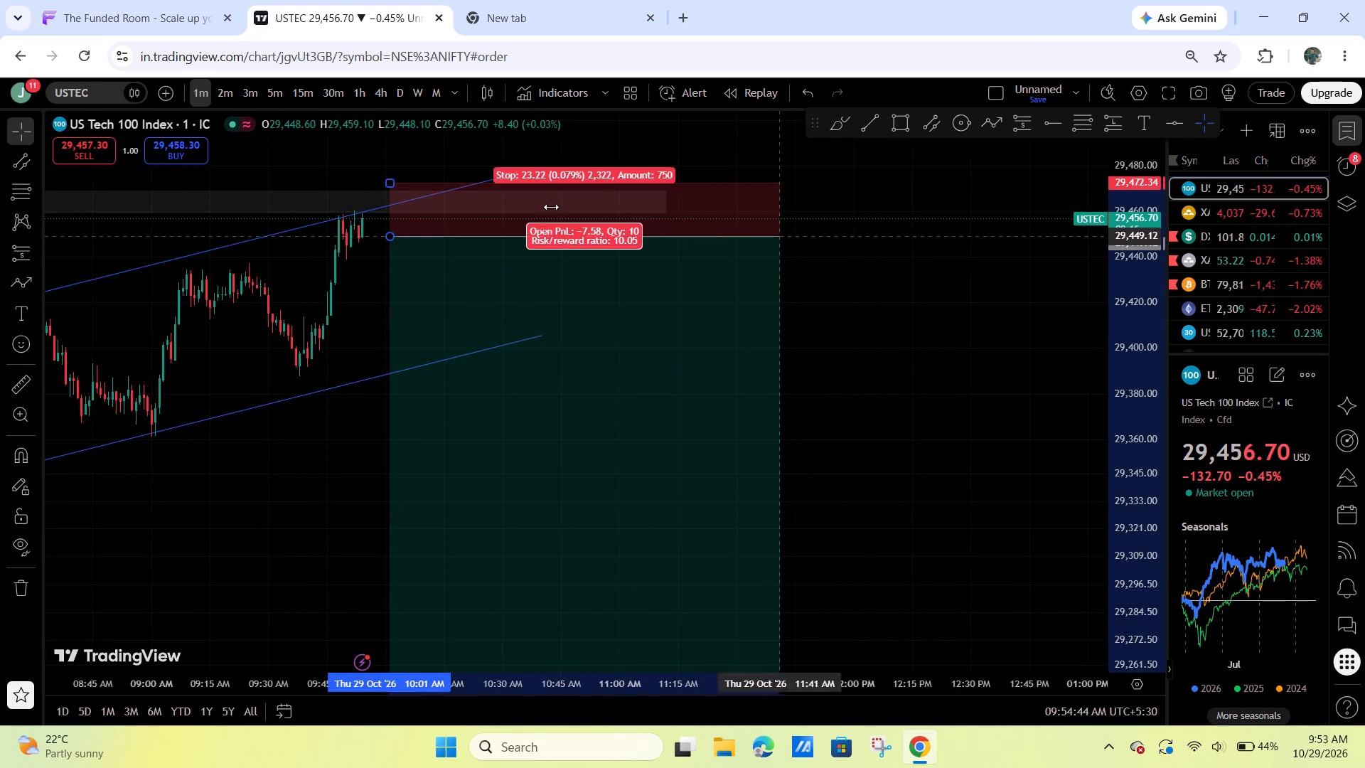
{"action": "left_click_drag", "start_coordinate": [551, 207], "coordinate": [529, 208]}
{"action": "left_click_drag", "start_coordinate": [621, 255], "coordinate": [1077, 231]}
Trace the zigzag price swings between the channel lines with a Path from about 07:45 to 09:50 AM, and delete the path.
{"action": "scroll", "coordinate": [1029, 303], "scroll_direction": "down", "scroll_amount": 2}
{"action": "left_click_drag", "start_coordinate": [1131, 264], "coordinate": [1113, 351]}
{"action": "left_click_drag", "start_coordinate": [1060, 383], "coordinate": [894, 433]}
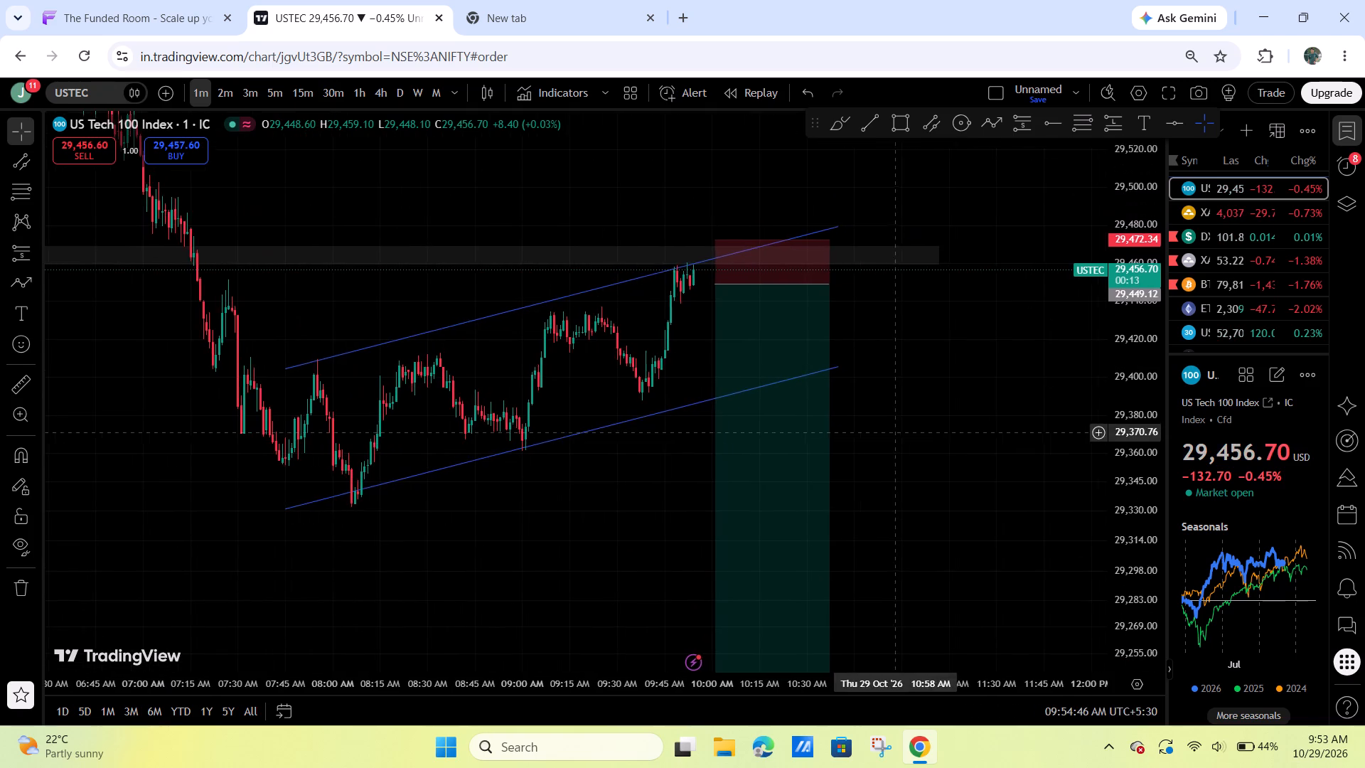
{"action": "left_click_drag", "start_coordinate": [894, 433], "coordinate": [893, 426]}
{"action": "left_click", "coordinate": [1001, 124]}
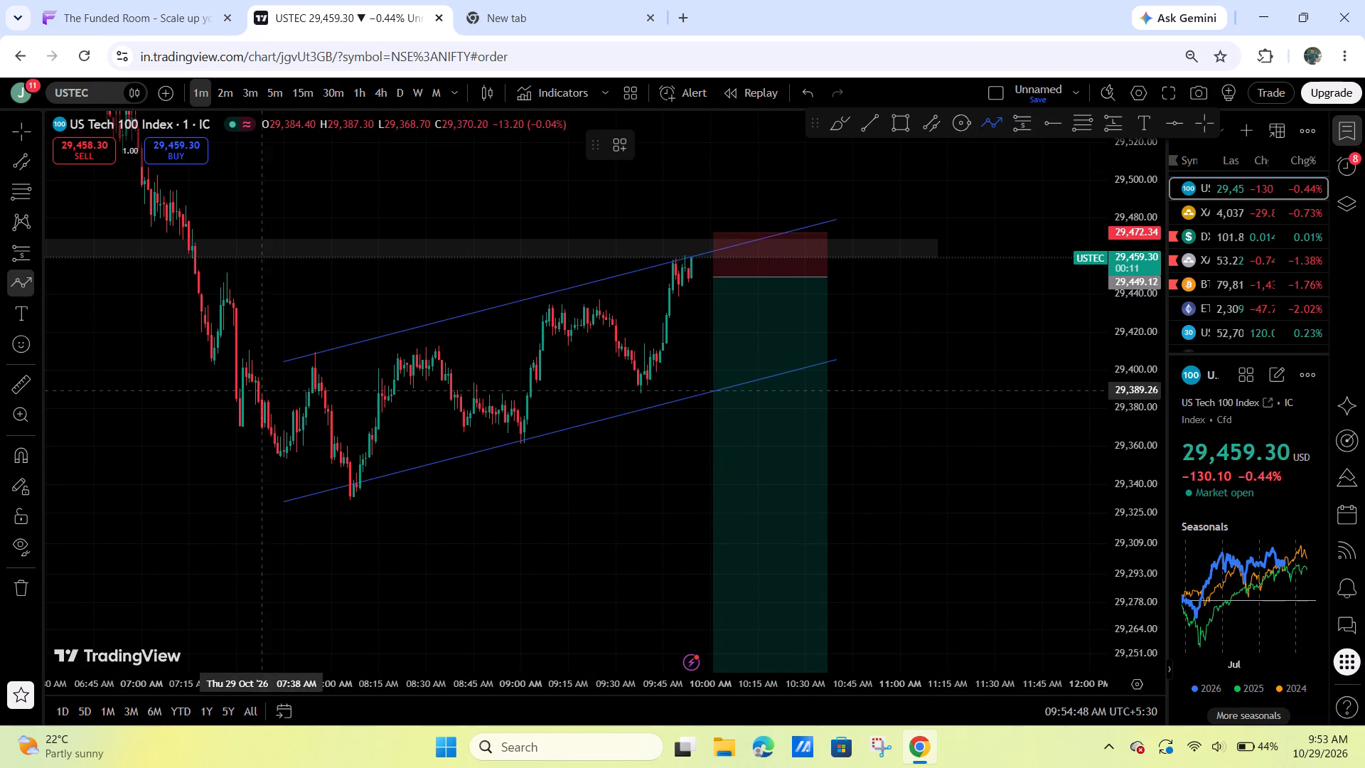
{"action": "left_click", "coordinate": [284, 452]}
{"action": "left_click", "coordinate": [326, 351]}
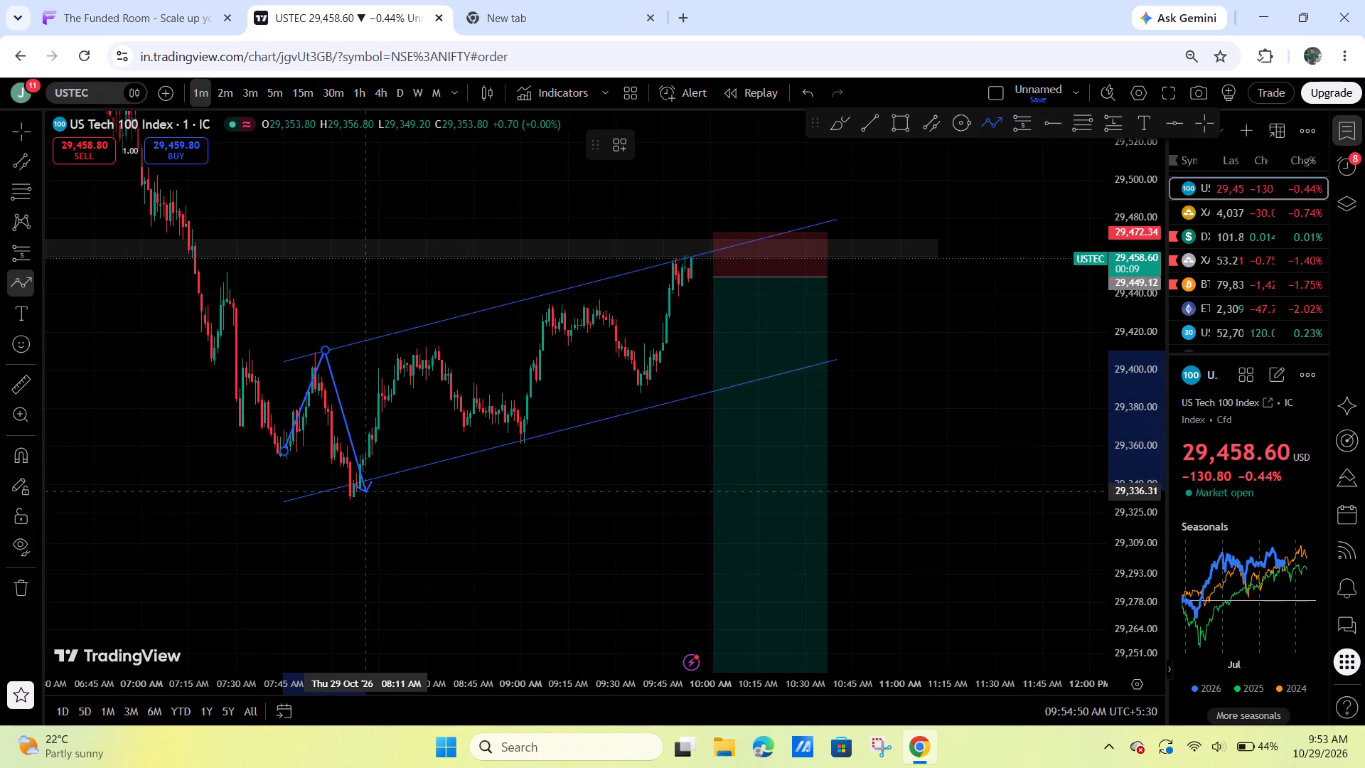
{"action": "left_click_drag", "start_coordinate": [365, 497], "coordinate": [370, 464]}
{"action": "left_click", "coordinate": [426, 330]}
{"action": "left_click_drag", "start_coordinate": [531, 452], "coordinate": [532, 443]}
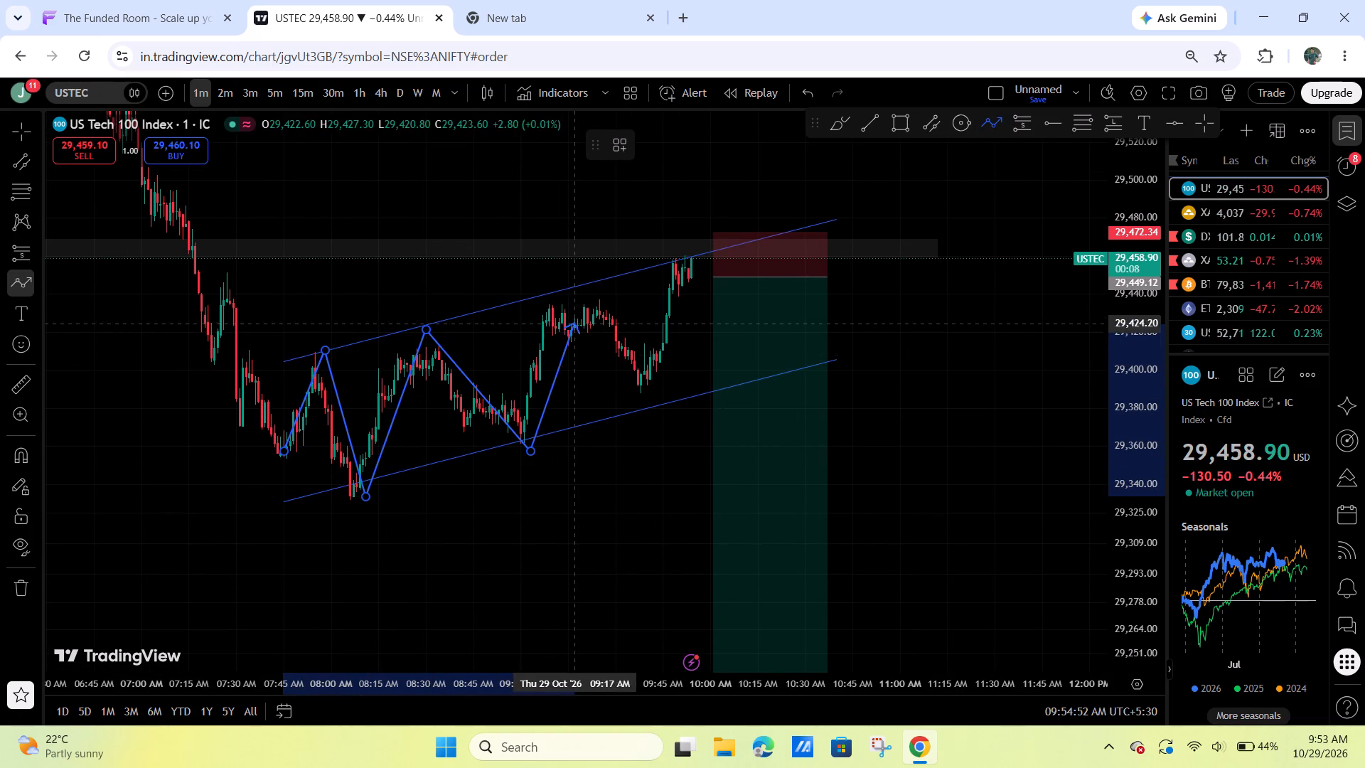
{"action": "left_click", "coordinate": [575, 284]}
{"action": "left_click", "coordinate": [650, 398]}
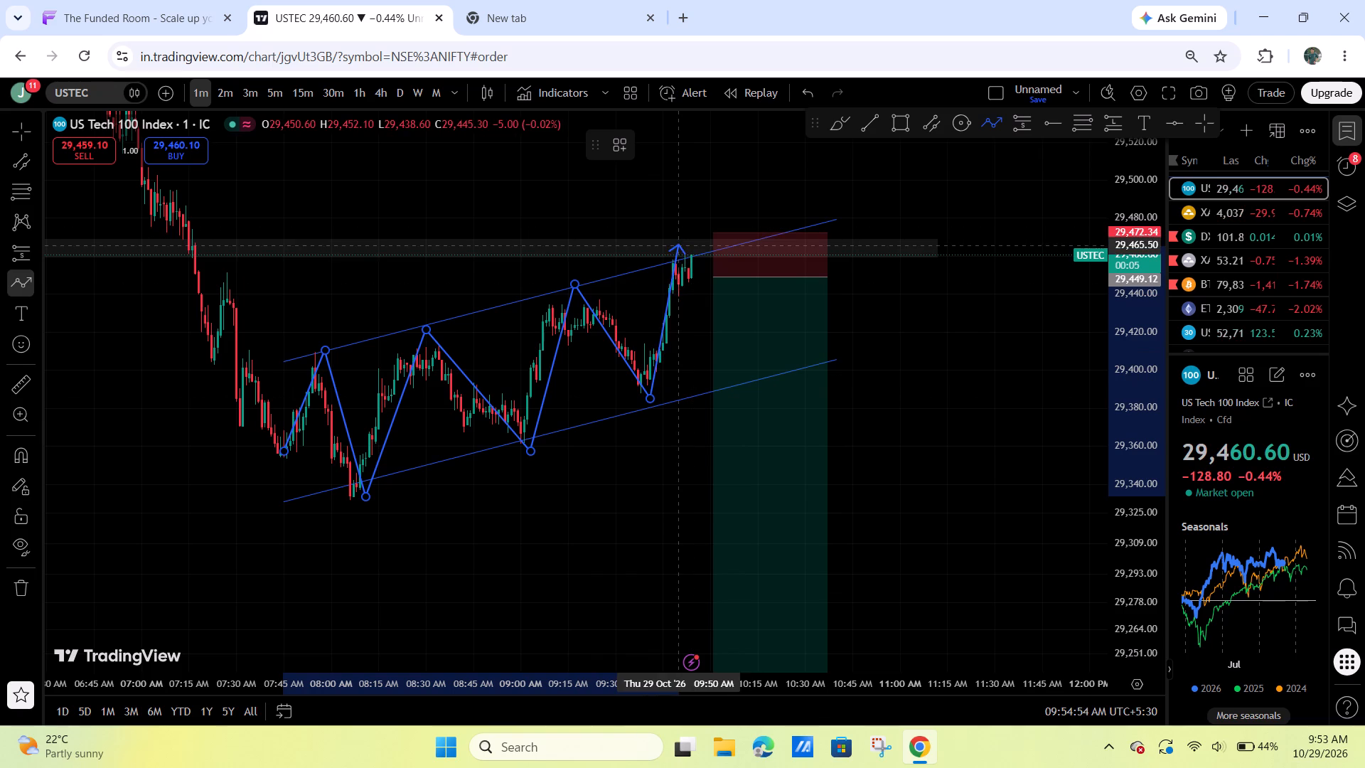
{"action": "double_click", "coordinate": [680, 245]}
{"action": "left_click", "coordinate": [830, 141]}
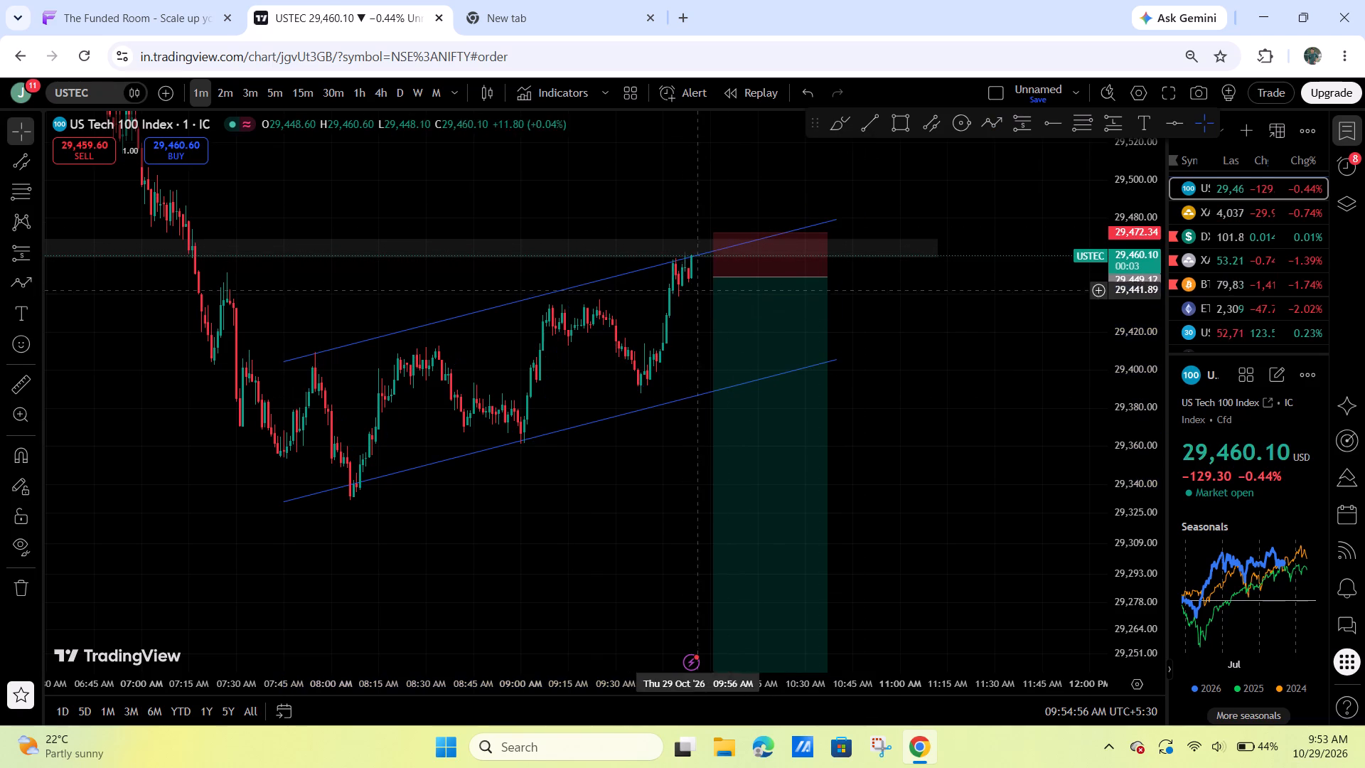
Examine the short position against the channel's upper line and grey zone on the one- and three-minute charts.
{"action": "left_click_drag", "start_coordinate": [865, 339], "coordinate": [907, 341]}
{"action": "left_click_drag", "start_coordinate": [1163, 486], "coordinate": [1161, 432]}
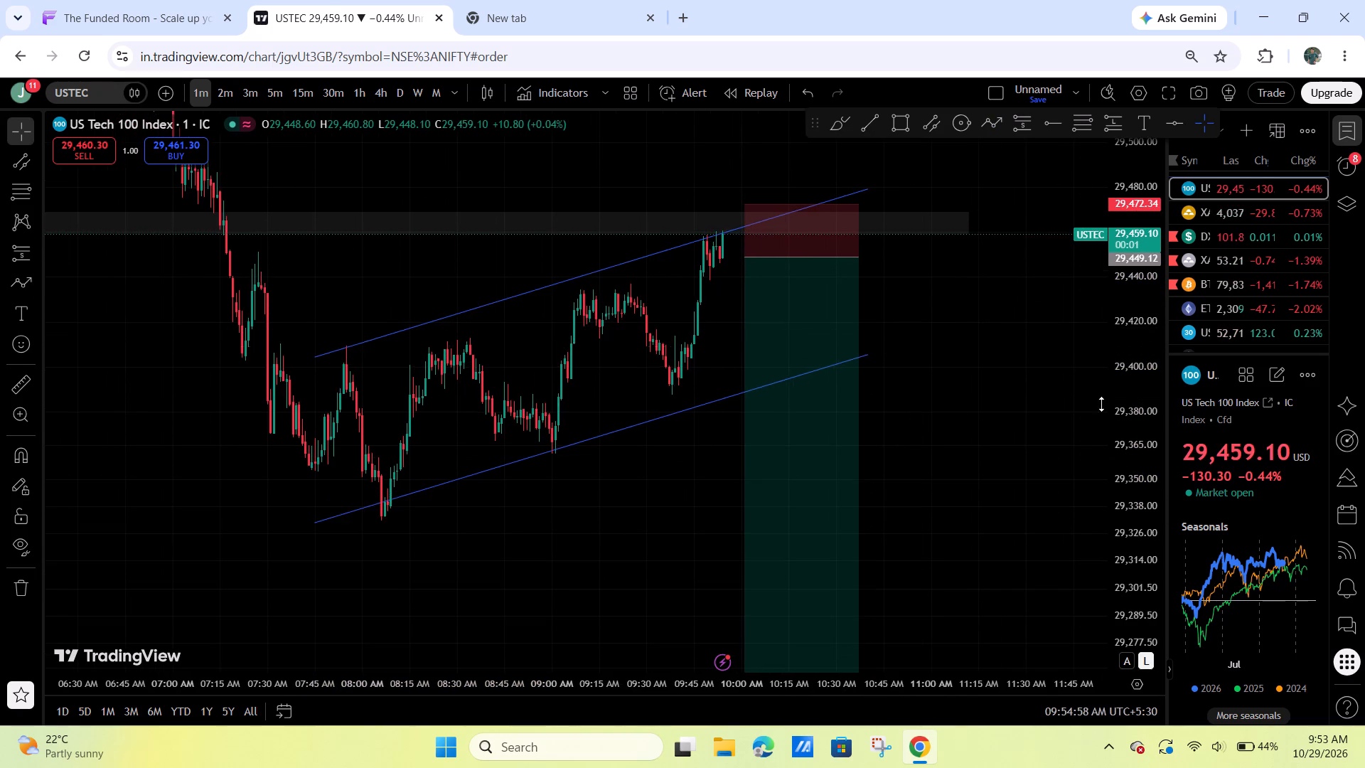
{"action": "left_click_drag", "start_coordinate": [992, 343], "coordinate": [1096, 388]}
{"action": "scroll", "coordinate": [761, 309], "scroll_direction": "up", "scroll_amount": 3}
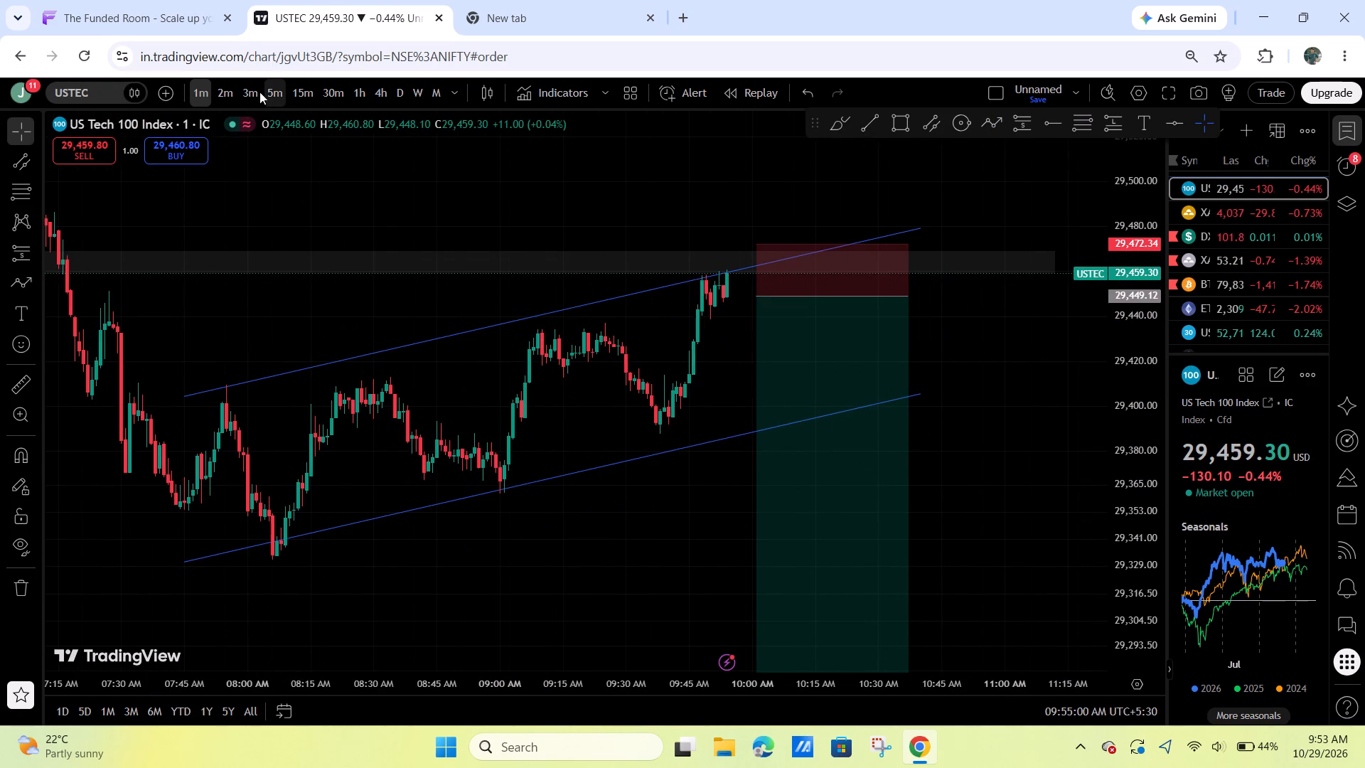
{"action": "left_click", "coordinate": [253, 90]}
{"action": "scroll", "coordinate": [817, 351], "scroll_direction": "up", "scroll_amount": 3}
{"action": "left_click_drag", "start_coordinate": [830, 351], "coordinate": [1057, 353]}
{"action": "left_click_drag", "start_coordinate": [1150, 379], "coordinate": [1153, 380]}
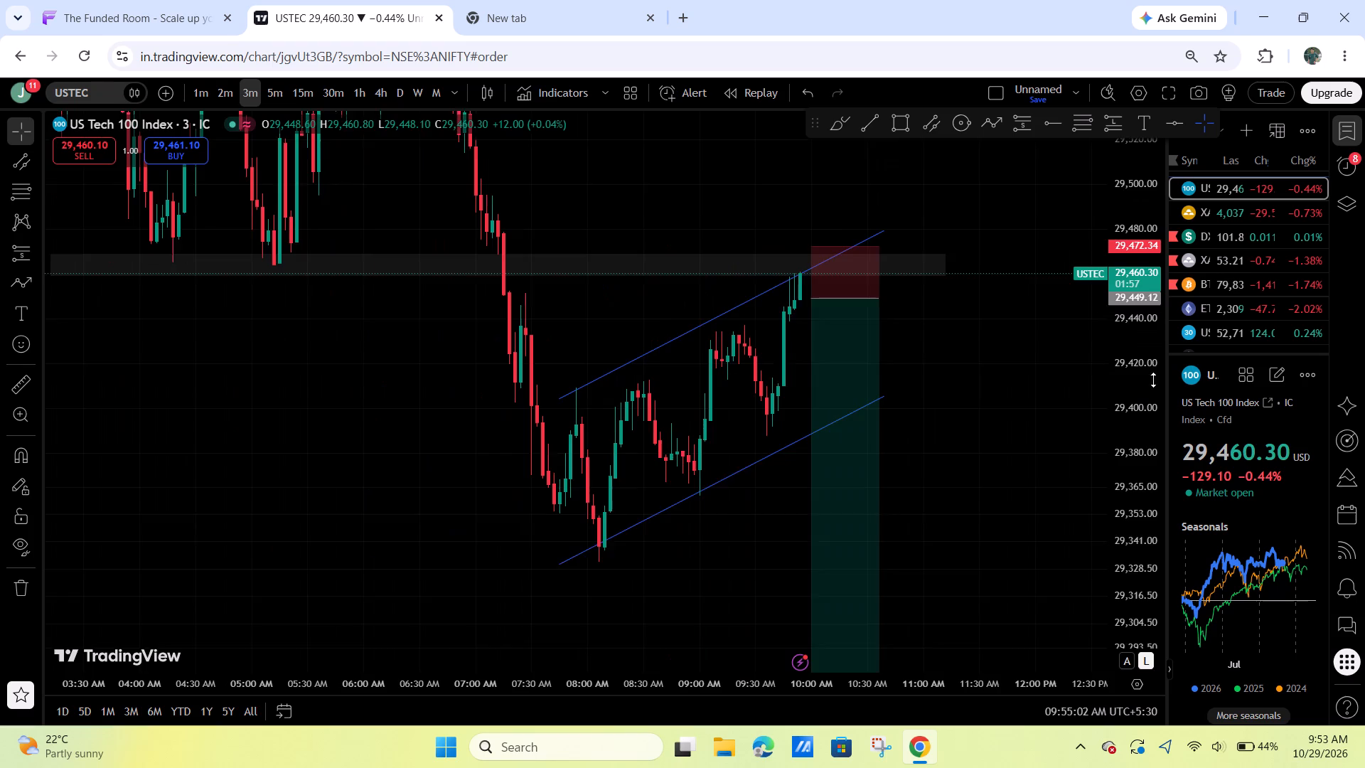
{"action": "left_click_drag", "start_coordinate": [1153, 380], "coordinate": [1101, 468]}
{"action": "left_click_drag", "start_coordinate": [1078, 453], "coordinate": [1030, 452]}
{"action": "left_click_drag", "start_coordinate": [1021, 449], "coordinate": [1059, 441]}
{"action": "left_click_drag", "start_coordinate": [1123, 459], "coordinate": [1098, 347]}
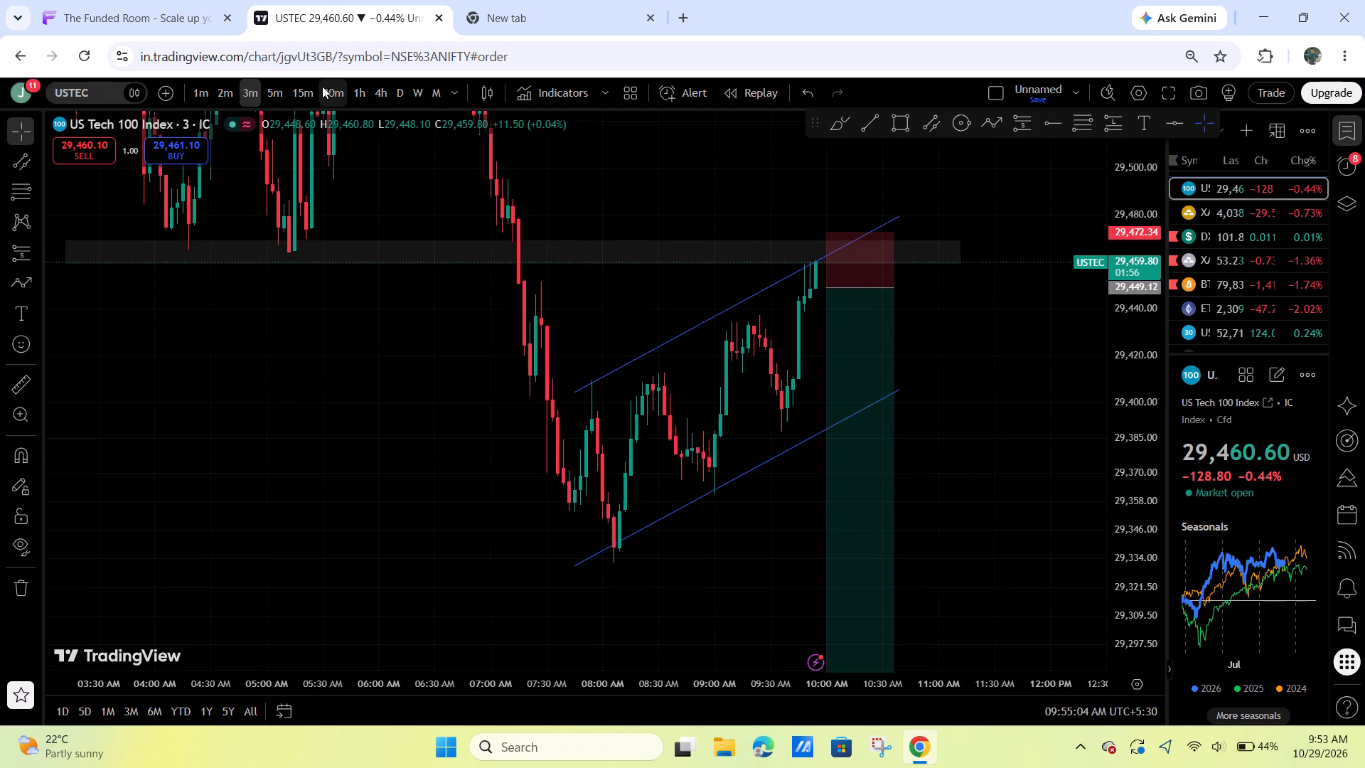
Examine the latest candles, channel, grey zone and short position on the fifteen-minute USTEC chart.
{"action": "left_click", "coordinate": [309, 91]}
{"action": "scroll", "coordinate": [1029, 331], "scroll_direction": "up", "scroll_amount": 4}
{"action": "left_click_drag", "start_coordinate": [1126, 290], "coordinate": [1080, 395]}
{"action": "left_click_drag", "start_coordinate": [921, 396], "coordinate": [1064, 384]}
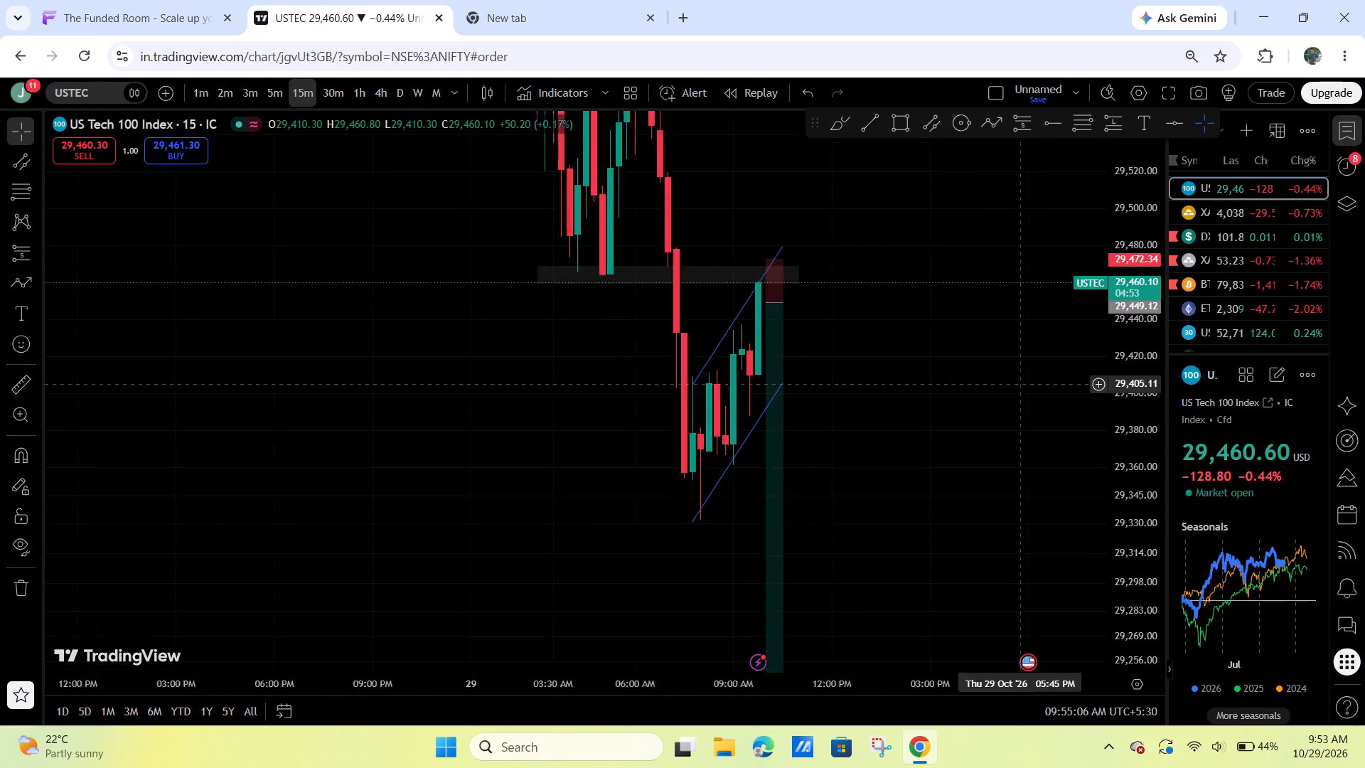
{"action": "left_click_drag", "start_coordinate": [1064, 384], "coordinate": [1081, 381]}
{"action": "scroll", "coordinate": [1045, 415], "scroll_direction": "up", "scroll_amount": 6}
{"action": "left_click_drag", "start_coordinate": [887, 400], "coordinate": [1002, 390]}
{"action": "left_click_drag", "start_coordinate": [1121, 422], "coordinate": [1119, 270]}
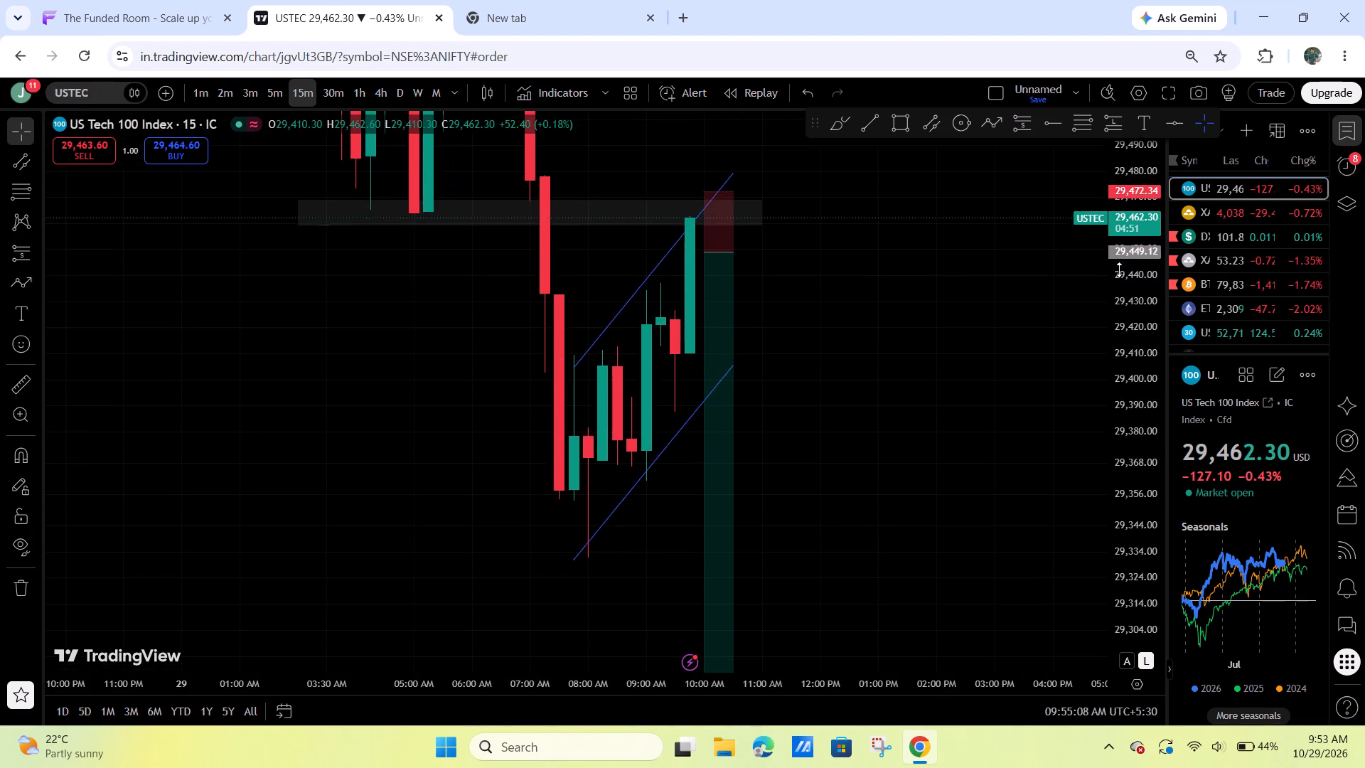
{"action": "left_click_drag", "start_coordinate": [1119, 270], "coordinate": [1115, 395]}
{"action": "left_click_drag", "start_coordinate": [1060, 406], "coordinate": [963, 415]}
{"action": "left_click_drag", "start_coordinate": [879, 415], "coordinate": [944, 405]}
{"action": "left_click_drag", "start_coordinate": [1157, 304], "coordinate": [1096, 434]}
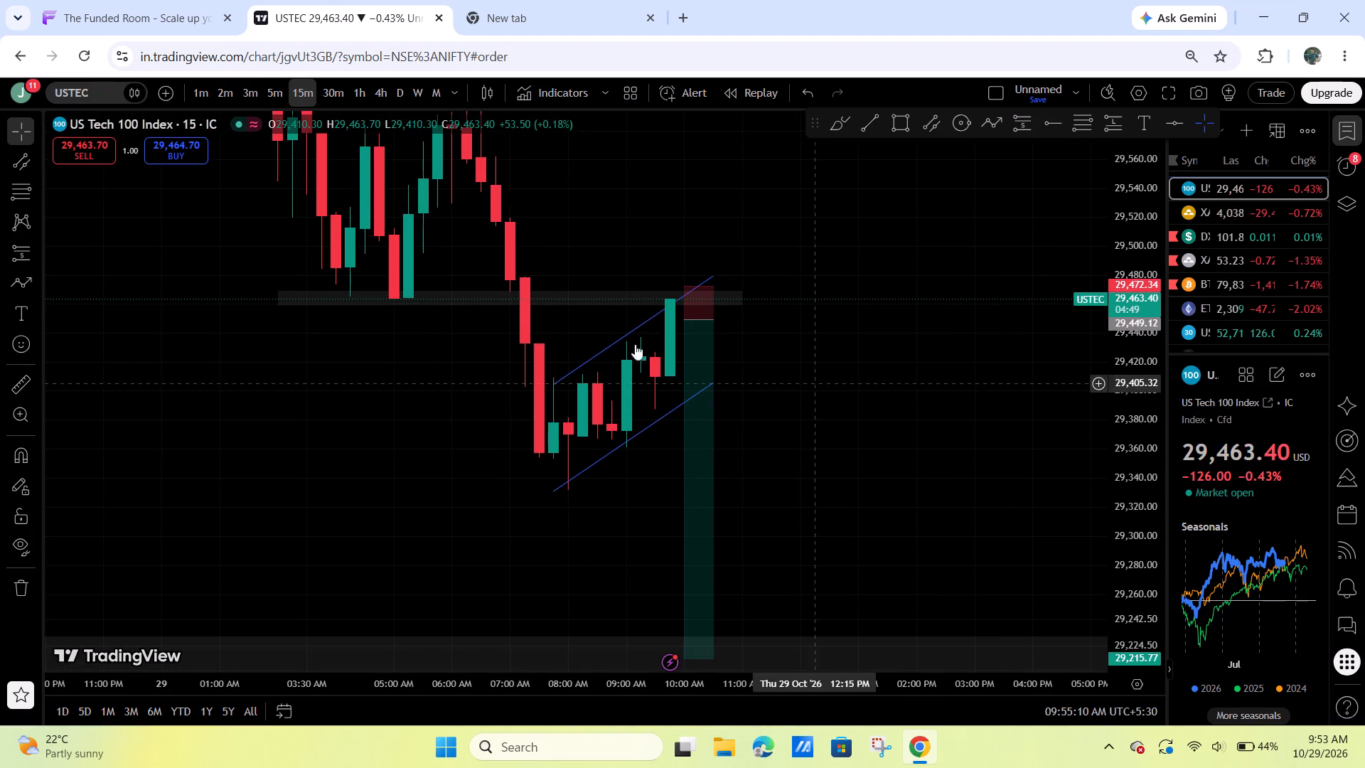
{"action": "left_click_drag", "start_coordinate": [816, 363], "coordinate": [919, 351]}
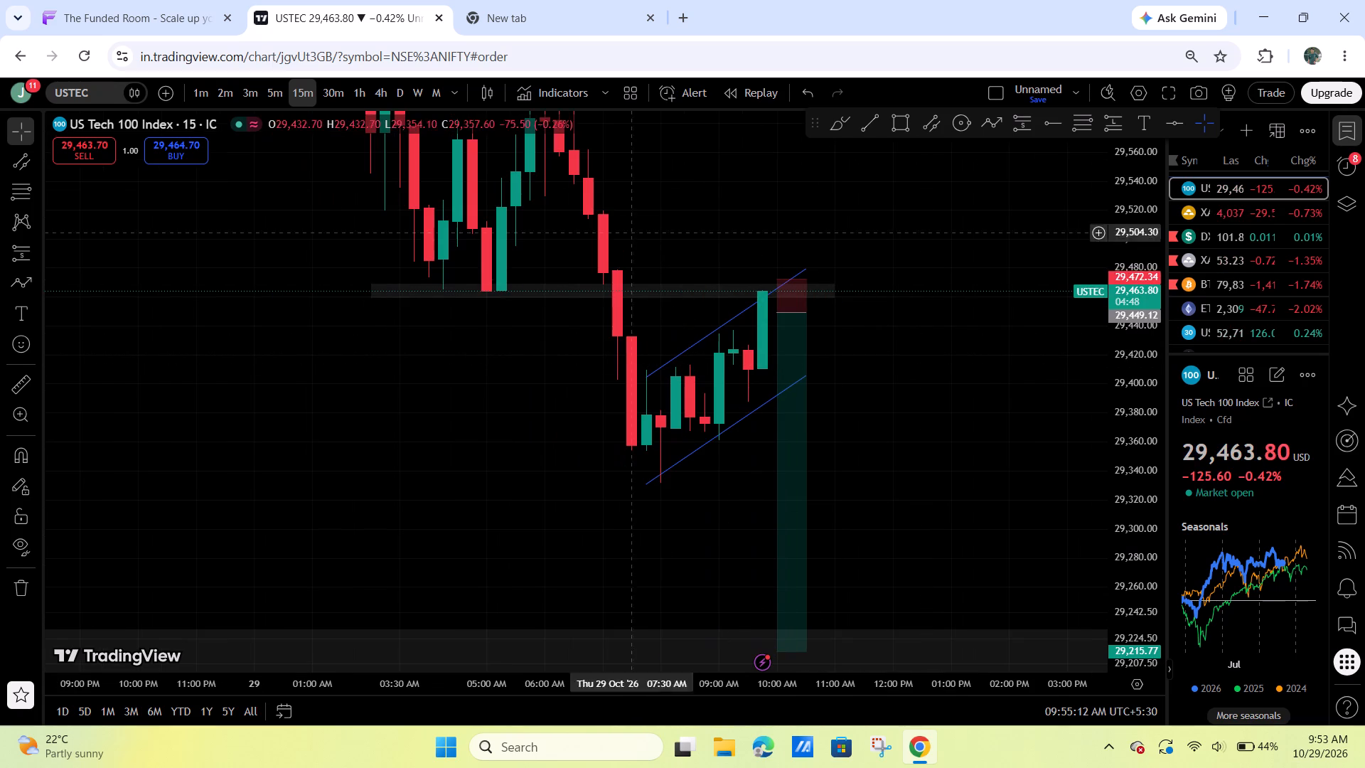
Switch to The Funded Room, show USTECH100 on fifteen minutes, and set the 0.1-lot short order's stop loss to 29,500.6.
{"action": "left_click", "coordinate": [98, 0]}
{"action": "scroll", "coordinate": [808, 454], "scroll_direction": "up", "scroll_amount": 3}
{"action": "left_click_drag", "start_coordinate": [808, 442], "coordinate": [904, 474]}
{"action": "left_click_drag", "start_coordinate": [872, 412], "coordinate": [876, 439]}
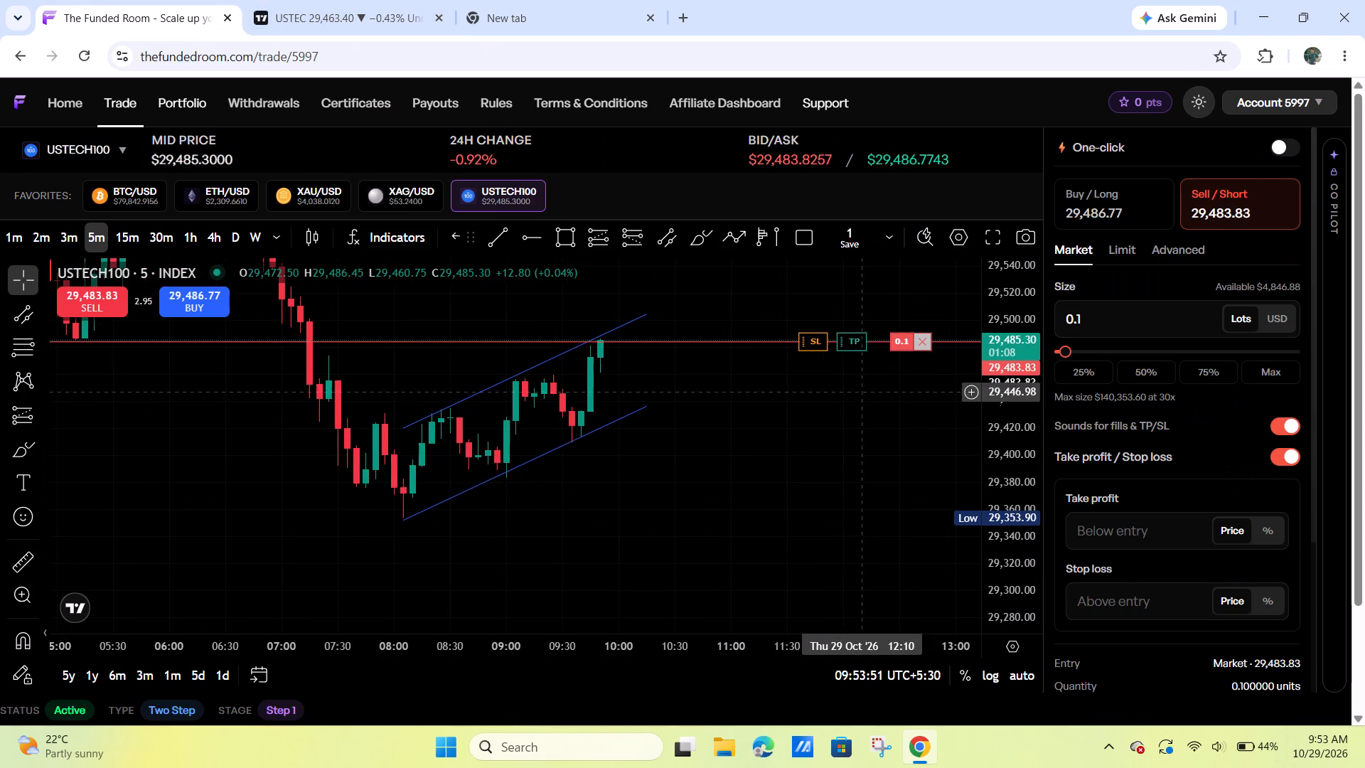
{"action": "left_click_drag", "start_coordinate": [876, 439], "coordinate": [875, 490]}
{"action": "left_click", "coordinate": [127, 229]}
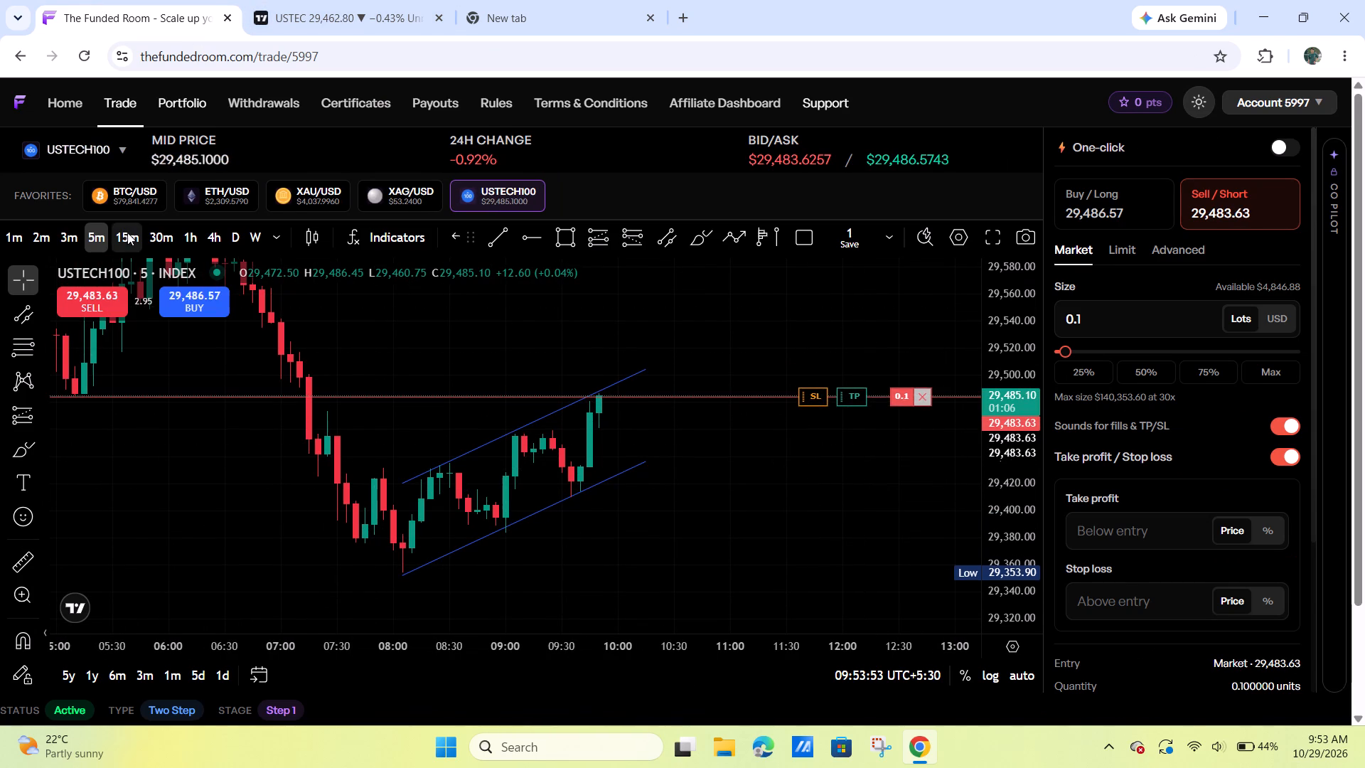
{"action": "left_click_drag", "start_coordinate": [832, 497], "coordinate": [888, 462]}
{"action": "left_click_drag", "start_coordinate": [1027, 518], "coordinate": [975, 265]}
{"action": "left_click_drag", "start_coordinate": [840, 441], "coordinate": [877, 171]}
{"action": "scroll", "coordinate": [884, 434], "scroll_direction": "up", "scroll_amount": 2}
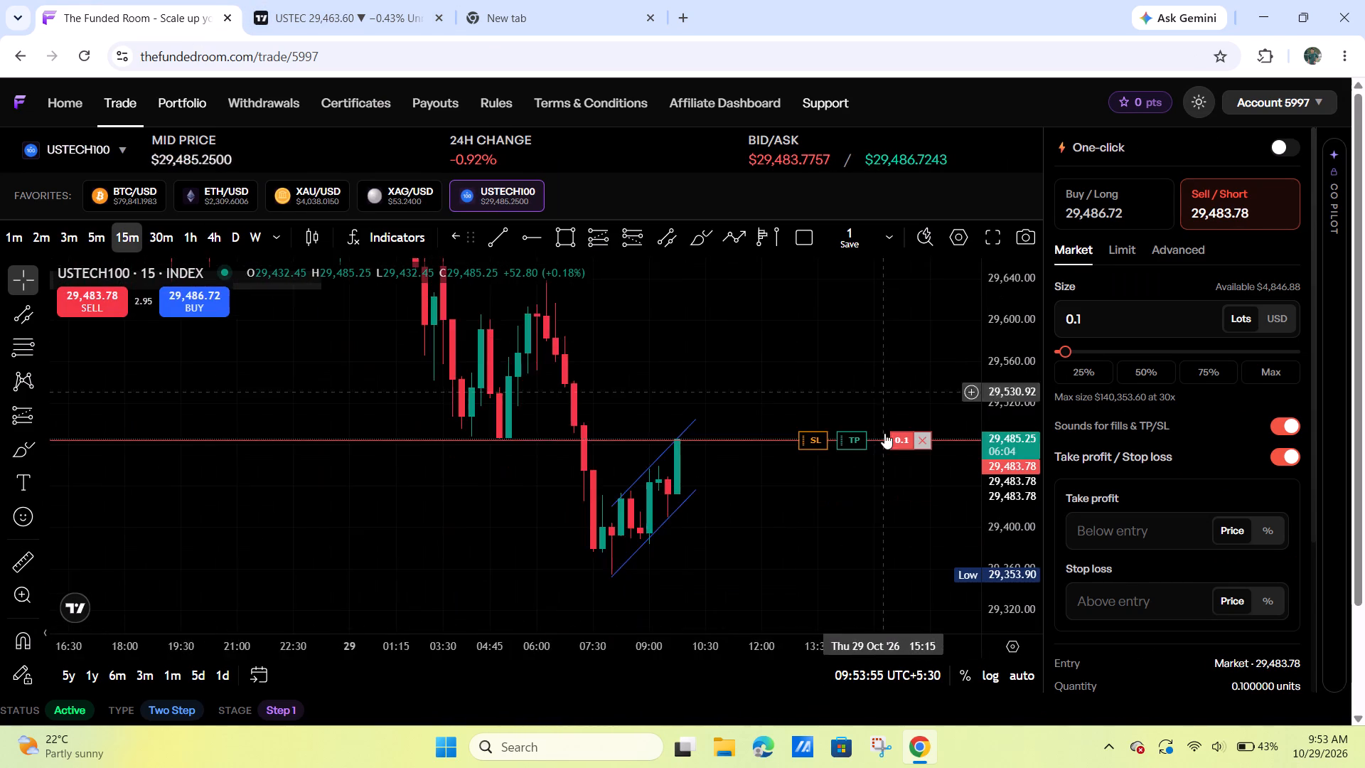
{"action": "scroll", "coordinate": [884, 433], "scroll_direction": "up", "scroll_amount": 1}
{"action": "left_click_drag", "start_coordinate": [861, 513], "coordinate": [952, 488]}
{"action": "left_click_drag", "start_coordinate": [1014, 528], "coordinate": [1006, 354]}
{"action": "left_click_drag", "start_coordinate": [874, 338], "coordinate": [837, 344]}
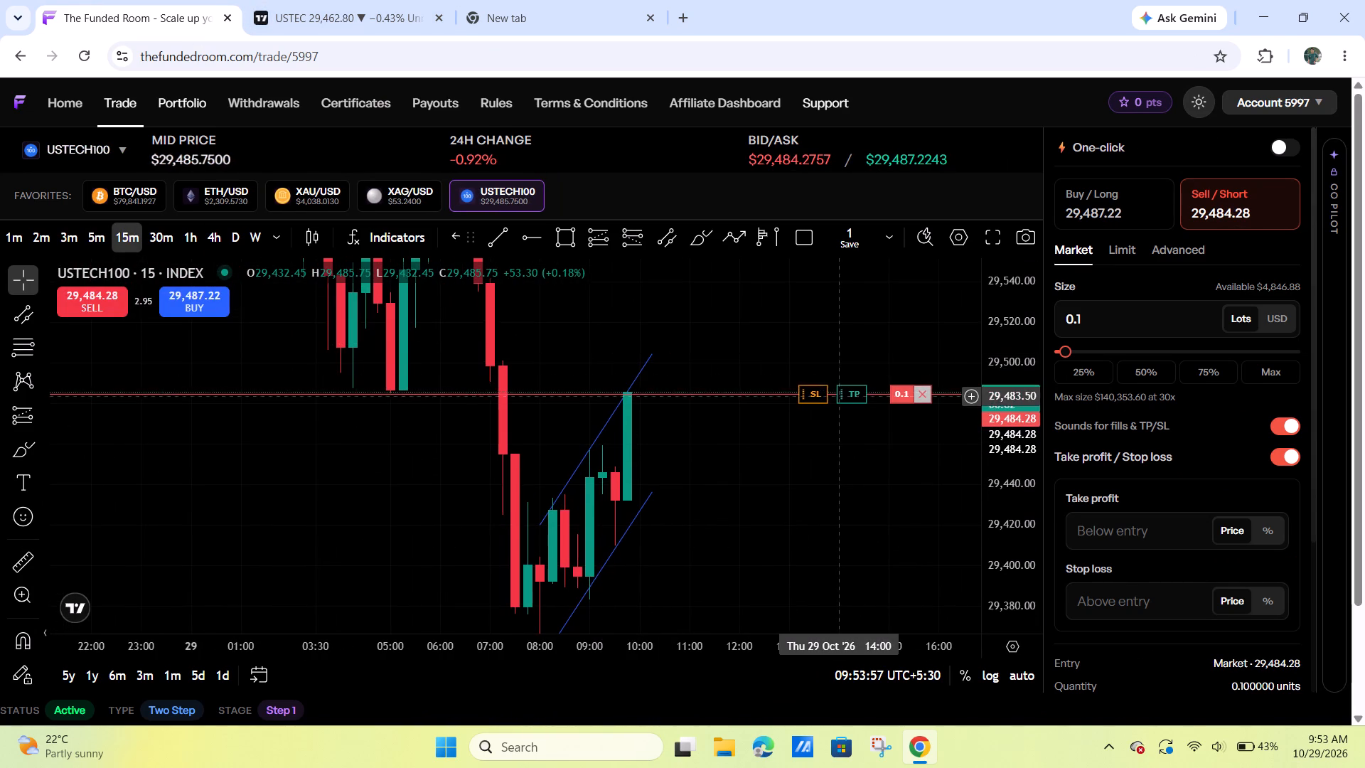
{"action": "left_click_drag", "start_coordinate": [814, 390], "coordinate": [820, 361]}
Examine the USTECH100 stop-loss line against the channel and recent candles on the fifteen-minute chart.
{"action": "left_click_drag", "start_coordinate": [778, 434], "coordinate": [734, 405]}
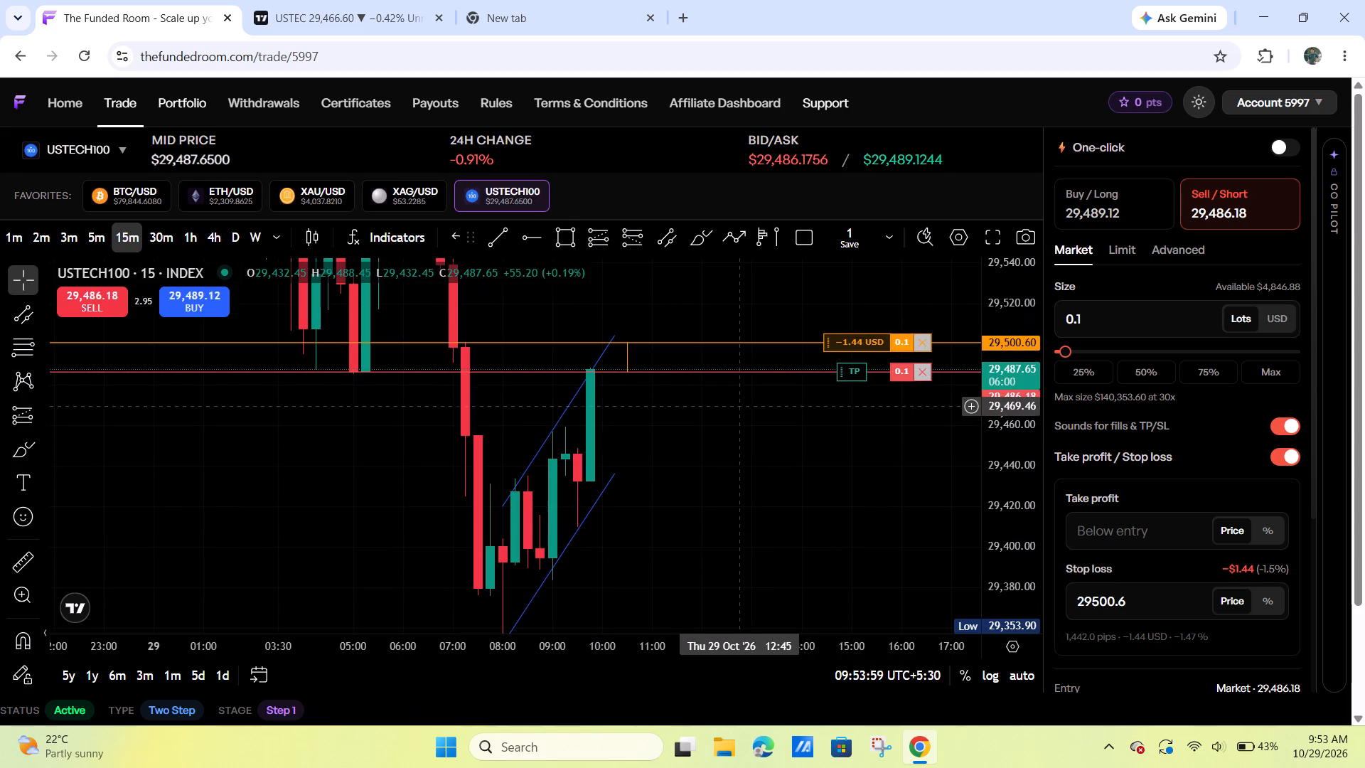
{"action": "left_click_drag", "start_coordinate": [992, 408], "coordinate": [983, 475]}
{"action": "left_click_drag", "start_coordinate": [933, 478], "coordinate": [942, 452]}
{"action": "scroll", "coordinate": [923, 486], "scroll_direction": "down", "scroll_amount": 1}
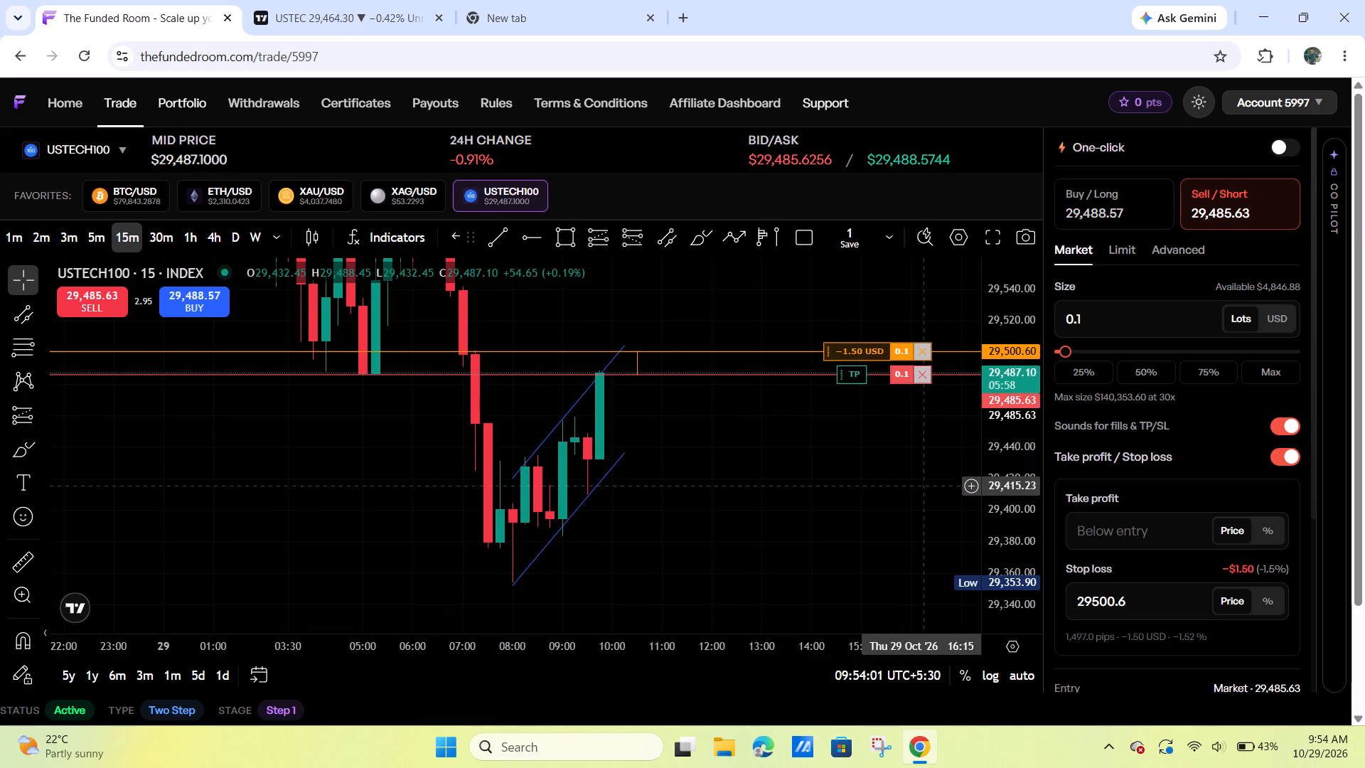
{"action": "left_click_drag", "start_coordinate": [926, 478], "coordinate": [948, 415]}
{"action": "left_click_drag", "start_coordinate": [1007, 380], "coordinate": [990, 447]}
{"action": "left_click_drag", "start_coordinate": [947, 462], "coordinate": [904, 470]}
{"action": "left_click_drag", "start_coordinate": [728, 437], "coordinate": [784, 469]}
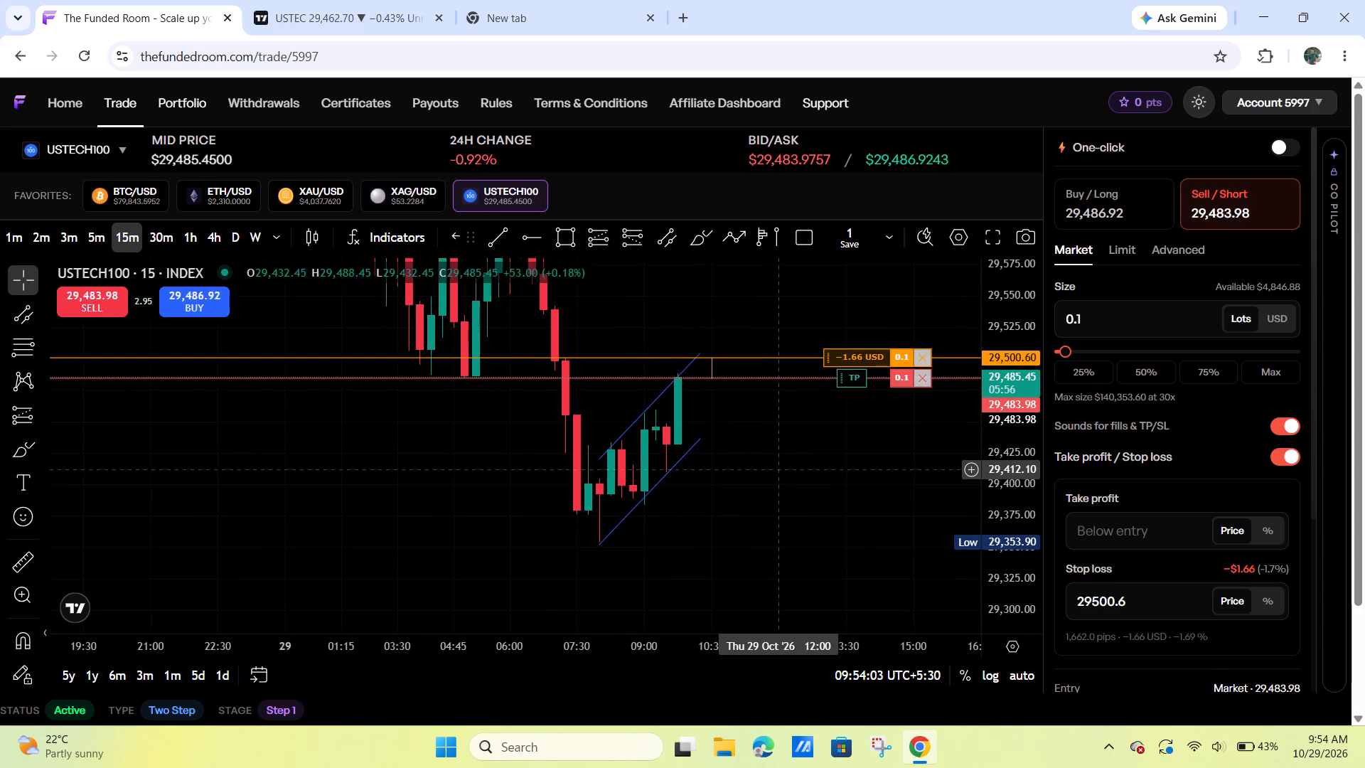
{"action": "left_click_drag", "start_coordinate": [784, 469], "coordinate": [785, 469]}
Switch back to TradingView and examine the USTEC short position, grey zones and channel on the fifteen-minute chart.
{"action": "left_click", "coordinate": [322, 0]}
{"action": "scroll", "coordinate": [791, 412], "scroll_direction": "up", "scroll_amount": 4}
{"action": "left_click_drag", "start_coordinate": [796, 405], "coordinate": [1034, 420]}
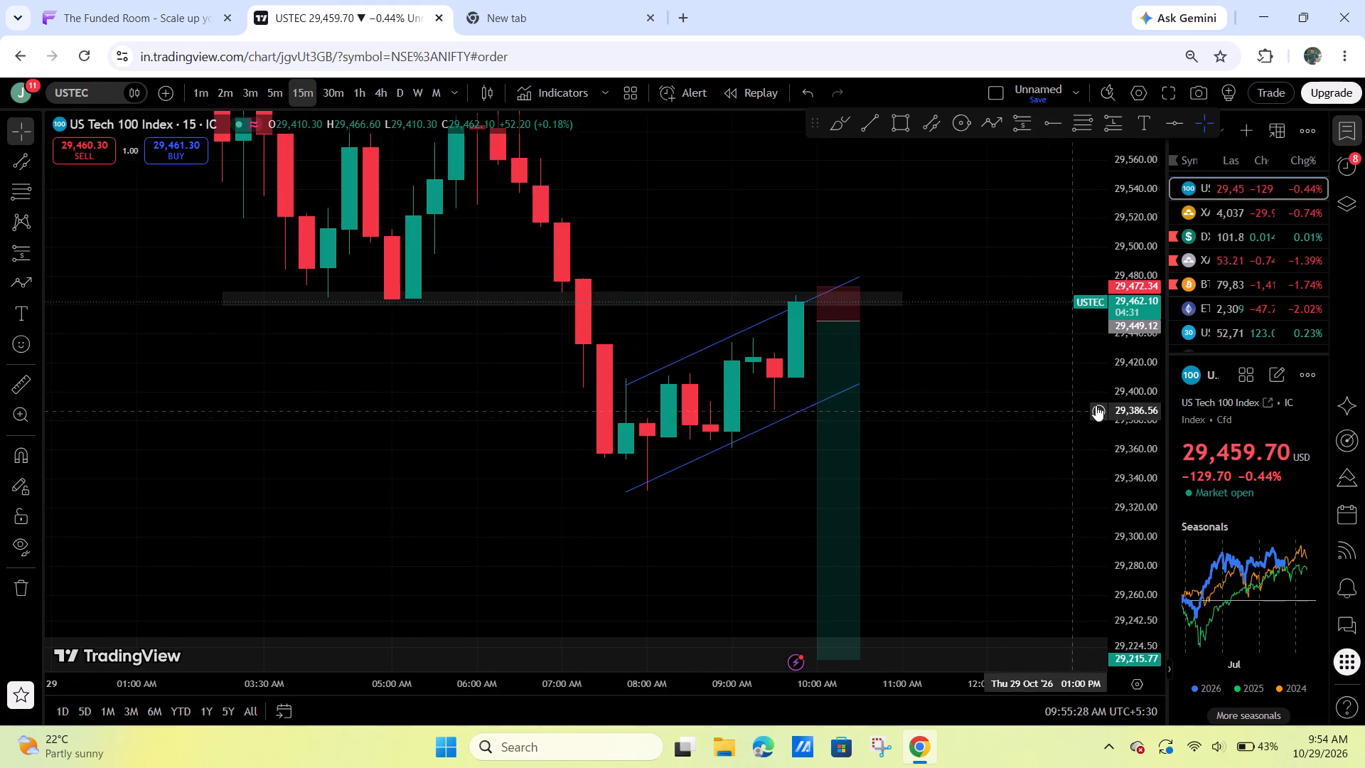
{"action": "left_click_drag", "start_coordinate": [1123, 450], "coordinate": [1097, 443]}
{"action": "left_click_drag", "start_coordinate": [1071, 442], "coordinate": [1021, 444]}
{"action": "scroll", "coordinate": [1019, 446], "scroll_direction": "down", "scroll_amount": 2}
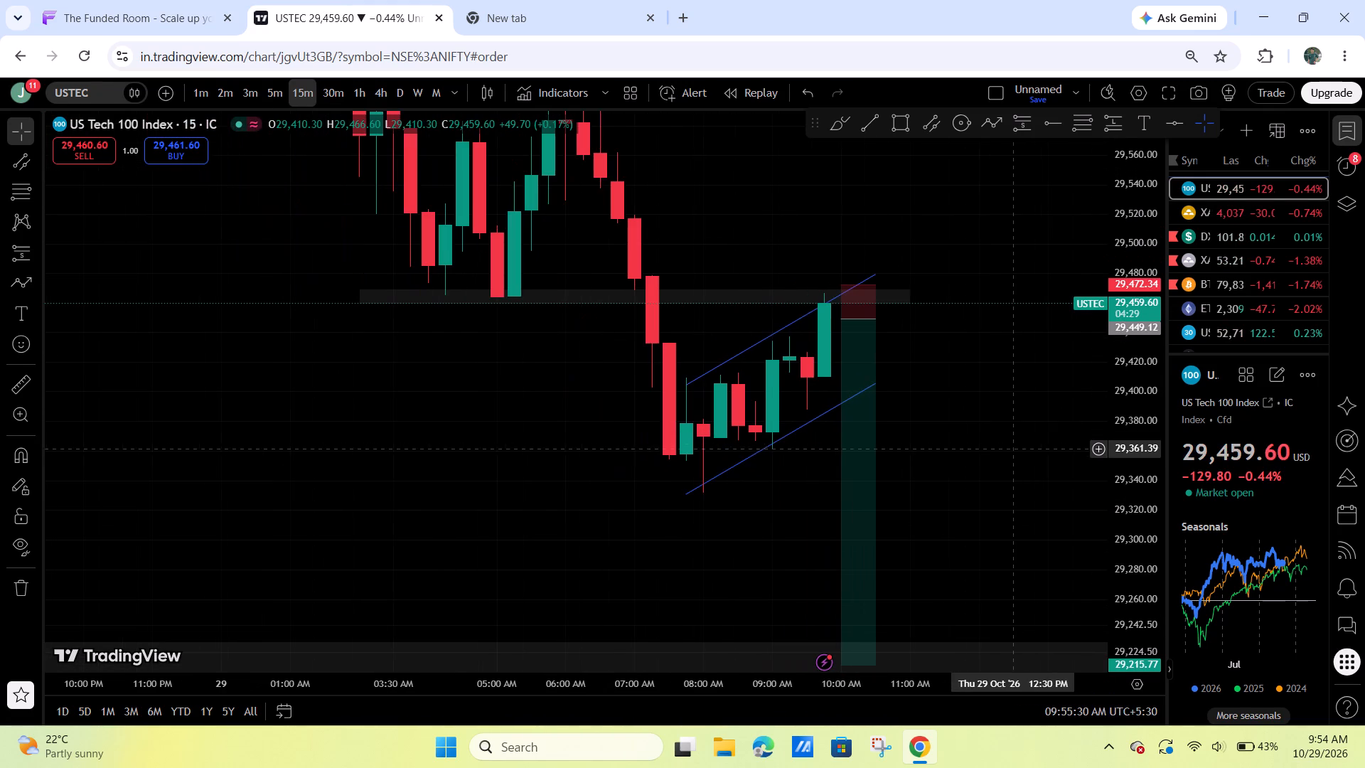
{"action": "left_click_drag", "start_coordinate": [1129, 395], "coordinate": [1108, 459]}
{"action": "left_click_drag", "start_coordinate": [1063, 451], "coordinate": [1019, 460]}
{"action": "double_click", "coordinate": [1019, 460]}
{"action": "left_click_drag", "start_coordinate": [999, 457], "coordinate": [988, 457]}
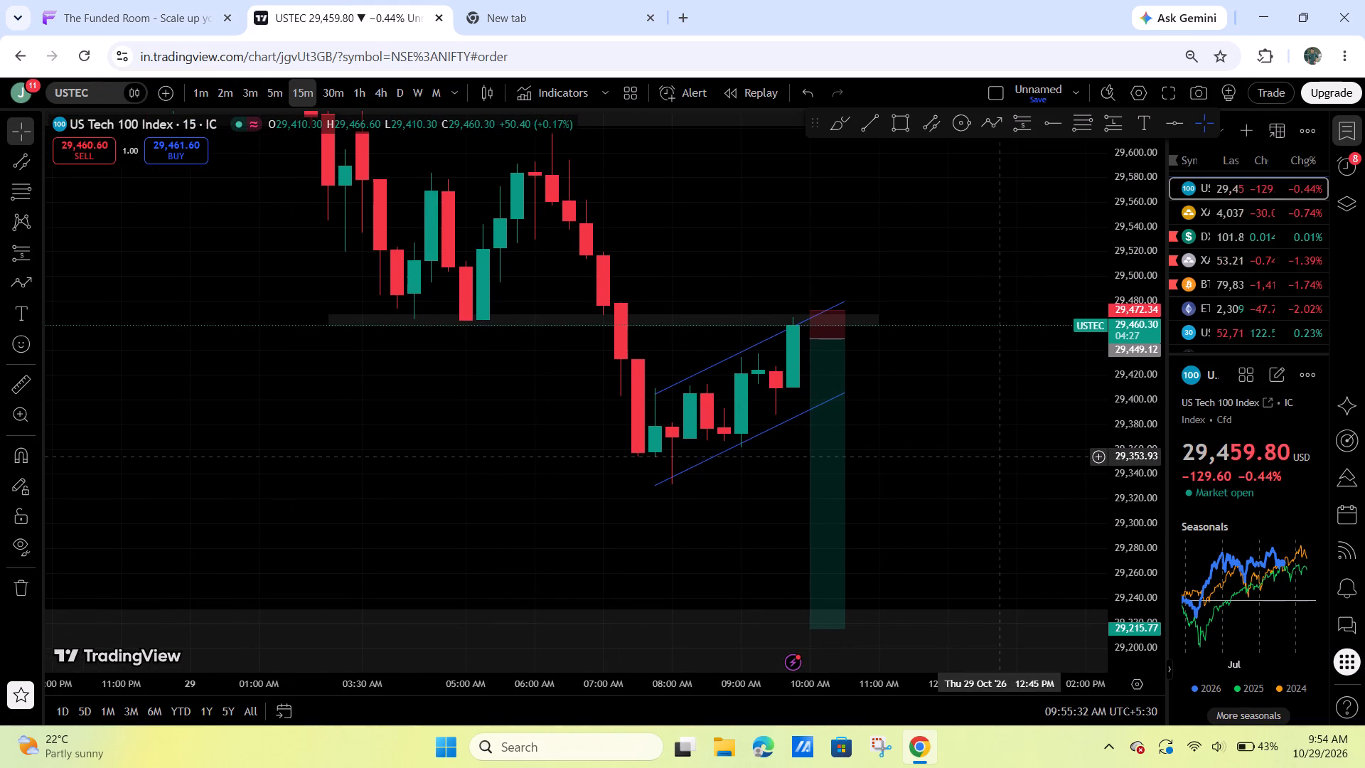
{"action": "left_click_drag", "start_coordinate": [988, 457], "coordinate": [956, 454]}
Examine the latest USTEC candles around the channel's upper line and short position on the three-minute chart.
{"action": "left_click", "coordinate": [248, 88]}
{"action": "scroll", "coordinate": [773, 383], "scroll_direction": "down", "scroll_amount": 5}
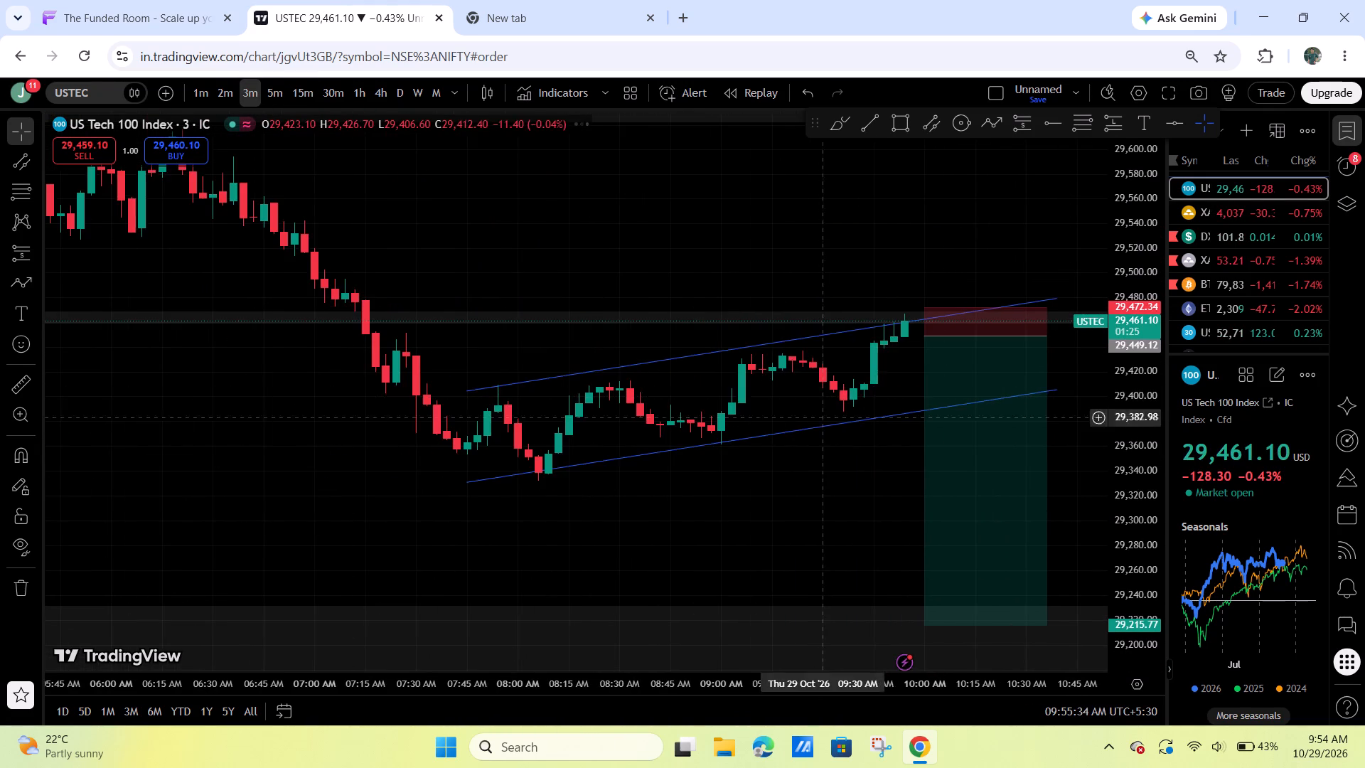
{"action": "left_click_drag", "start_coordinate": [833, 517], "coordinate": [564, 465]}
{"action": "left_click_drag", "start_coordinate": [805, 292], "coordinate": [780, 297]}
{"action": "left_click", "coordinate": [892, 325]}
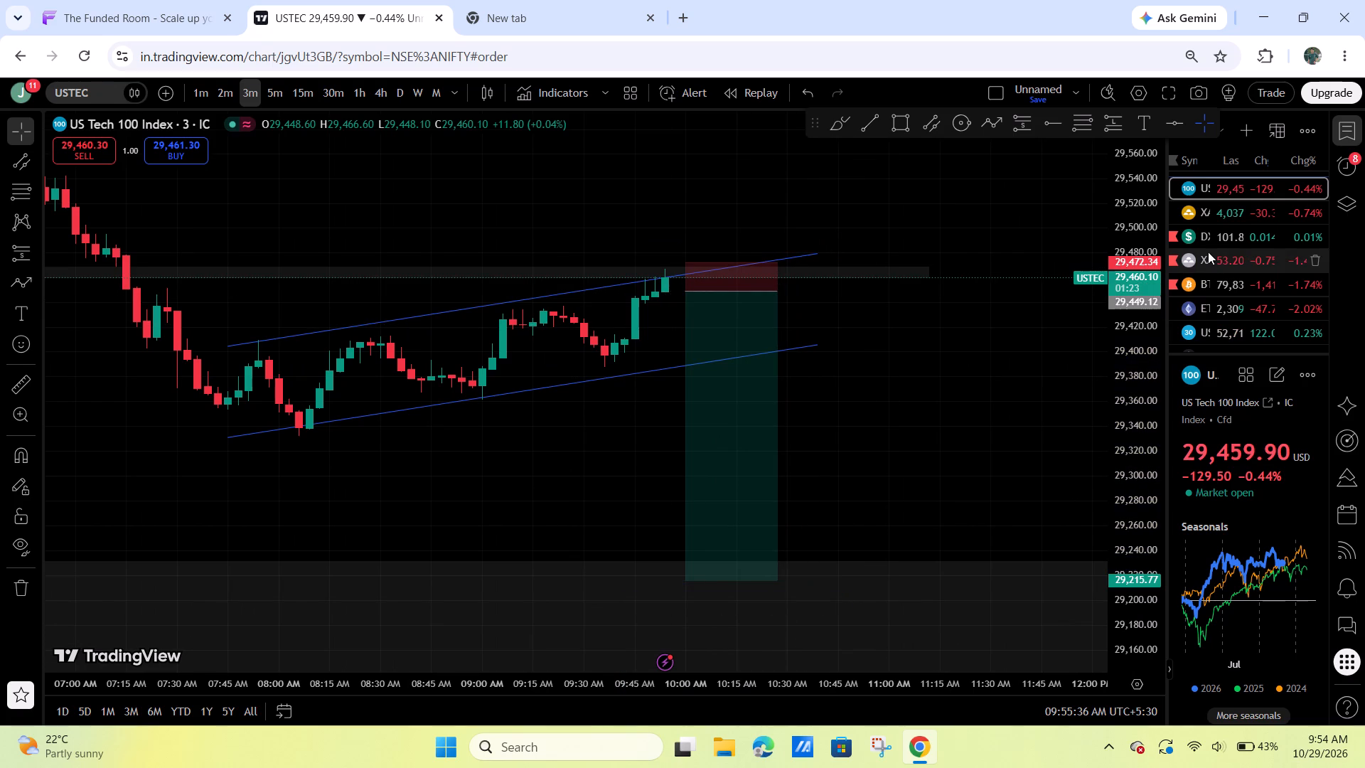
{"action": "left_click", "coordinate": [219, 86]}
{"action": "scroll", "coordinate": [838, 420], "scroll_direction": "down", "scroll_amount": 3}
{"action": "left_click", "coordinate": [905, 137]}
{"action": "scroll", "coordinate": [933, 357], "scroll_direction": "down", "scroll_amount": 2}
{"action": "left_click_drag", "start_coordinate": [975, 379], "coordinate": [904, 380]}
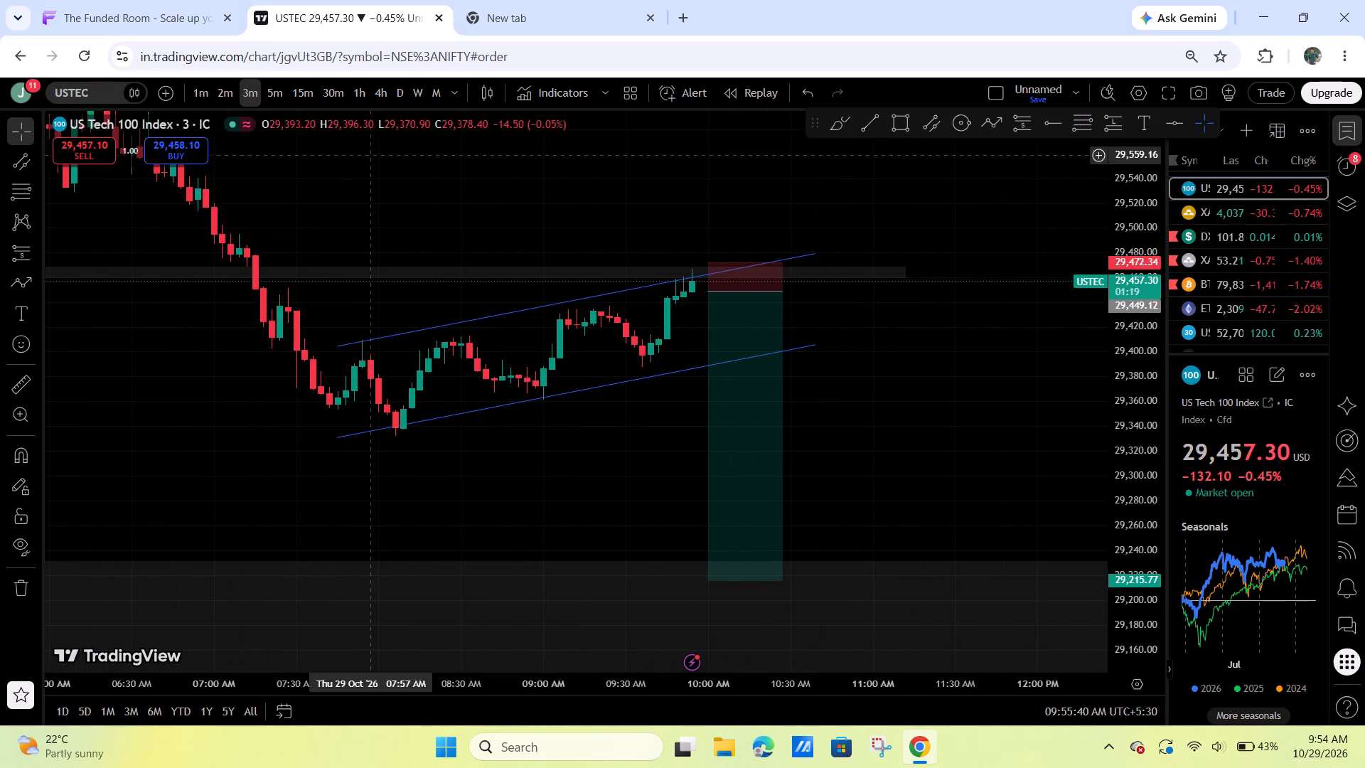
{"action": "left_click_drag", "start_coordinate": [681, 216], "coordinate": [732, 219]}
{"action": "scroll", "coordinate": [754, 214], "scroll_direction": "down", "scroll_amount": 2}
{"action": "left_click_drag", "start_coordinate": [768, 199], "coordinate": [702, 201]}
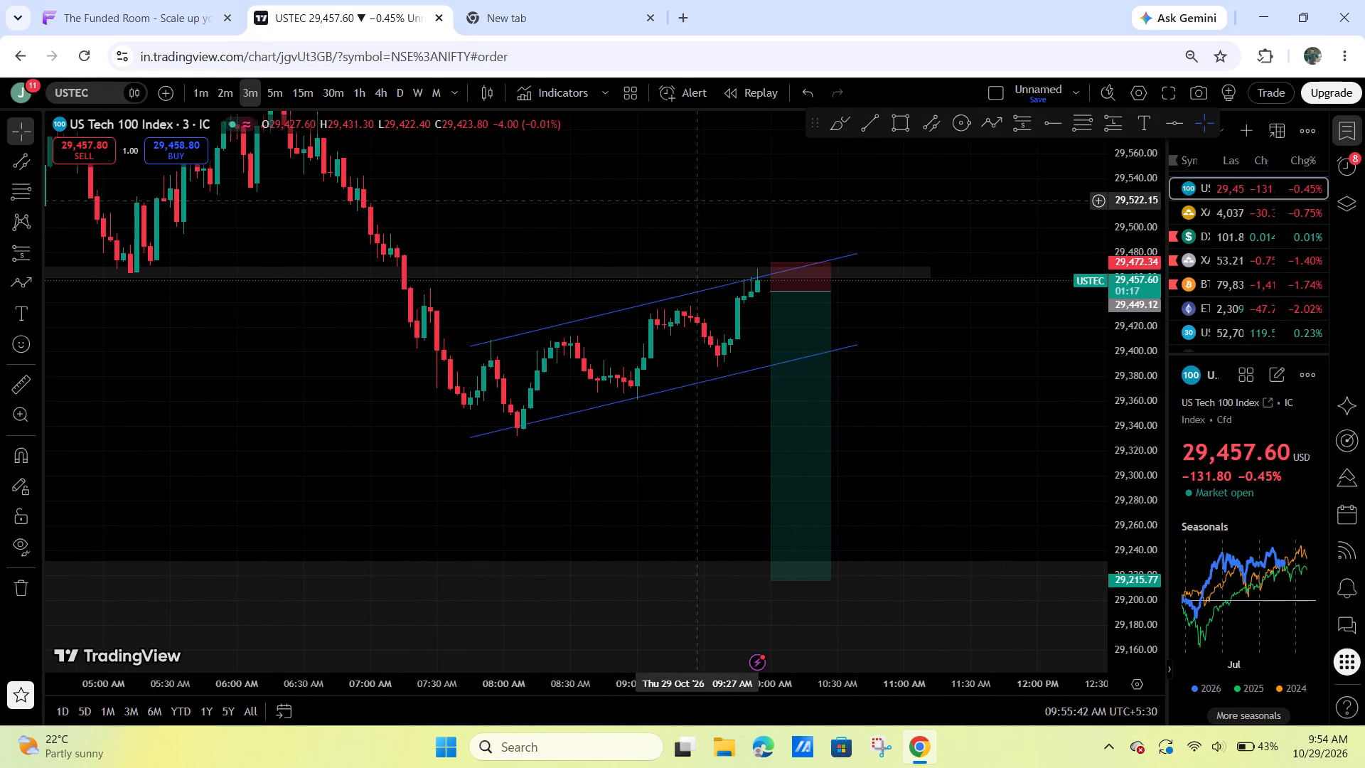
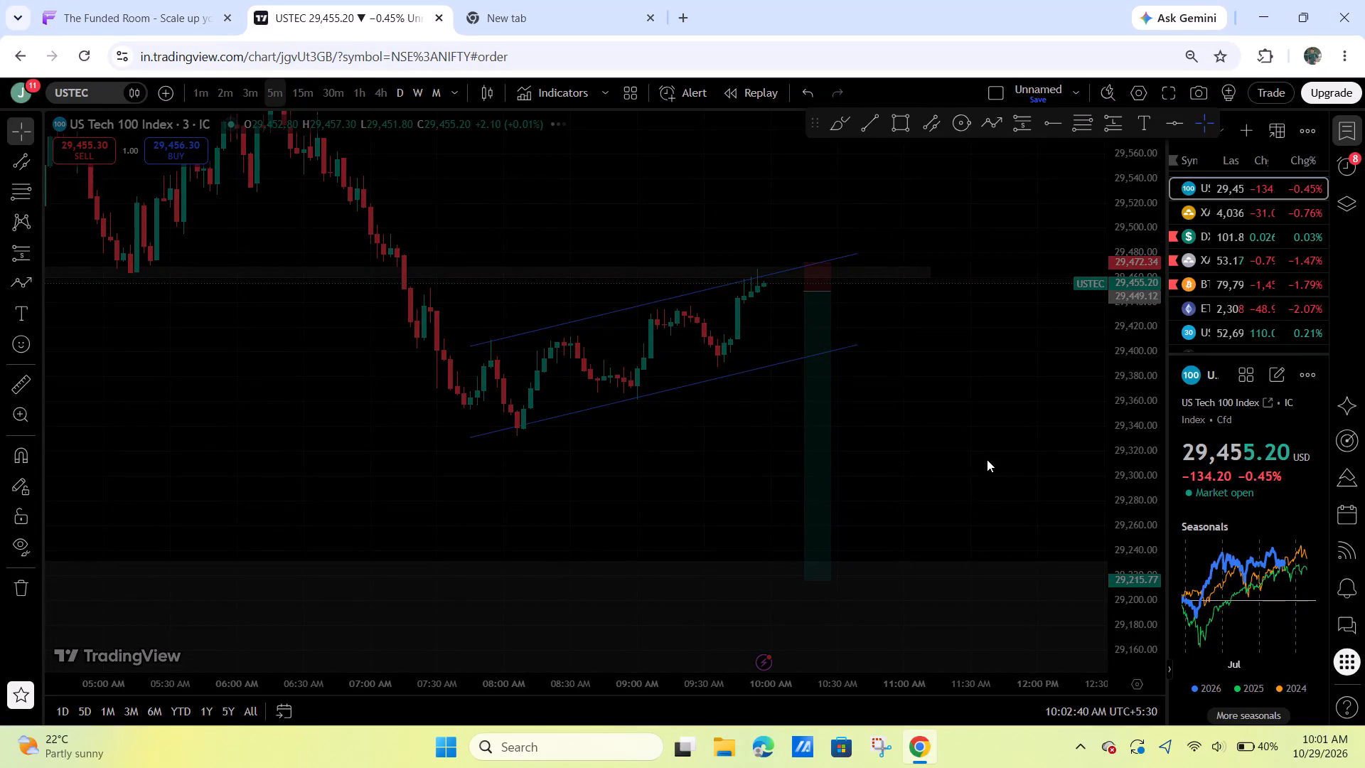
Examine the latest USTEC candles against the channel and short position on the five-minute and fifteen-minute charts.
{"action": "left_click_drag", "start_coordinate": [1005, 347], "coordinate": [1034, 348]}
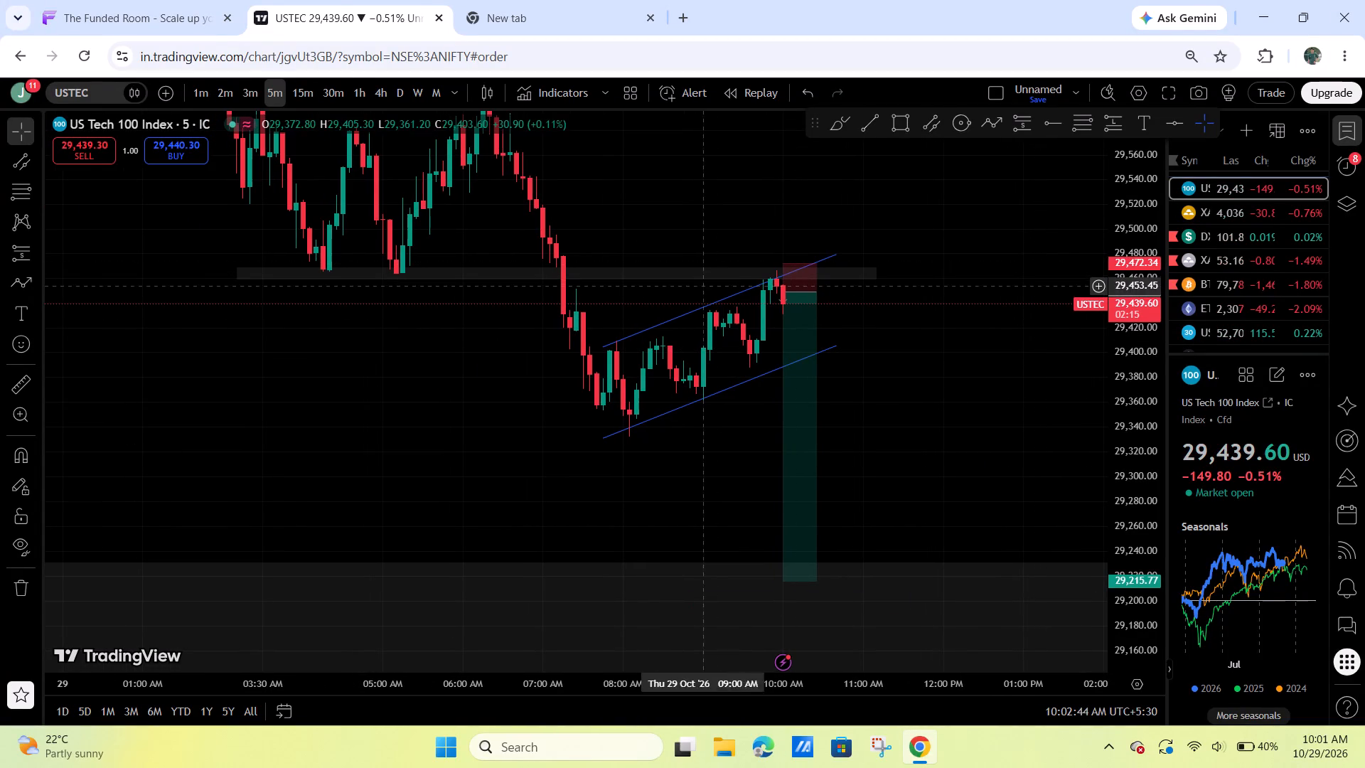
{"action": "left_click", "coordinate": [299, 85]}
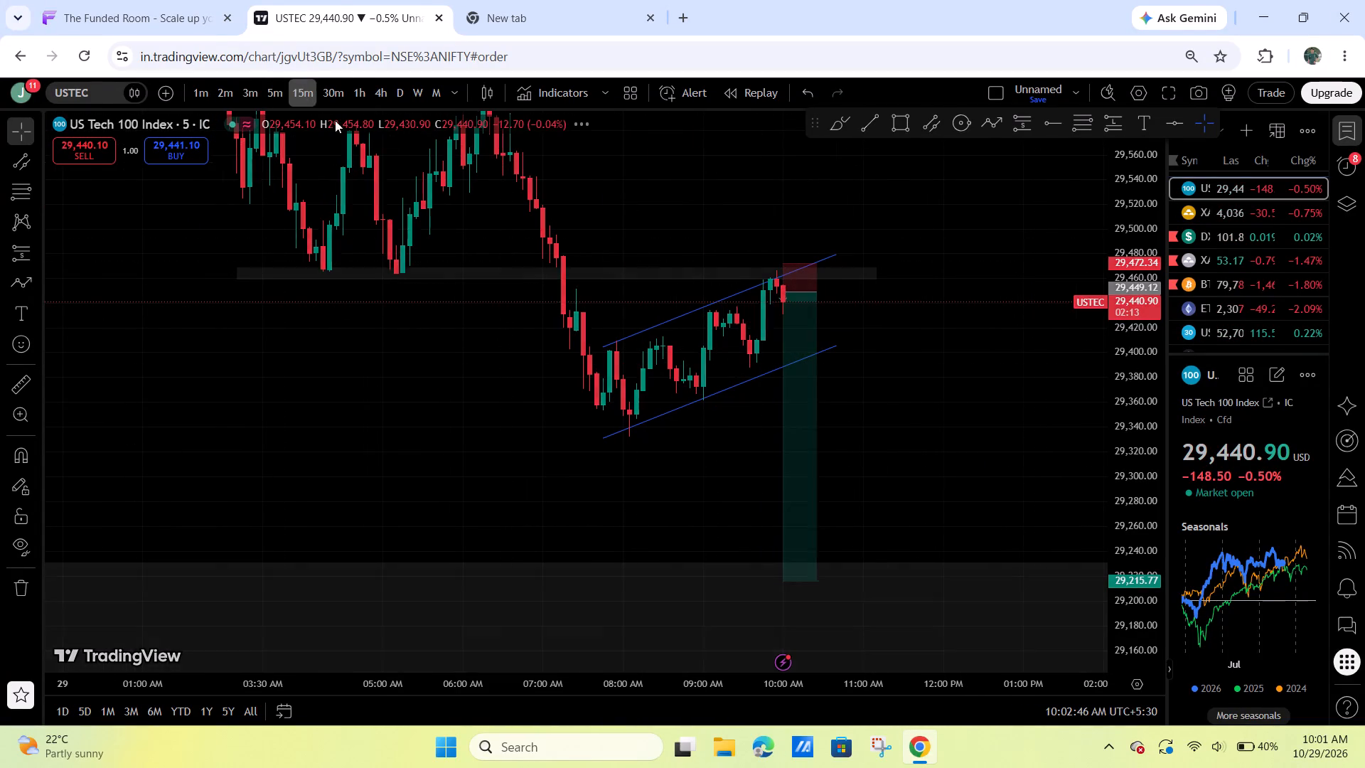
{"action": "scroll", "coordinate": [906, 498], "scroll_direction": "up", "scroll_amount": 3}
{"action": "left_click_drag", "start_coordinate": [847, 463], "coordinate": [1030, 453]}
{"action": "scroll", "coordinate": [1106, 406], "scroll_direction": "up", "scroll_amount": 6}
{"action": "scroll", "coordinate": [933, 414], "scroll_direction": "up", "scroll_amount": 6}
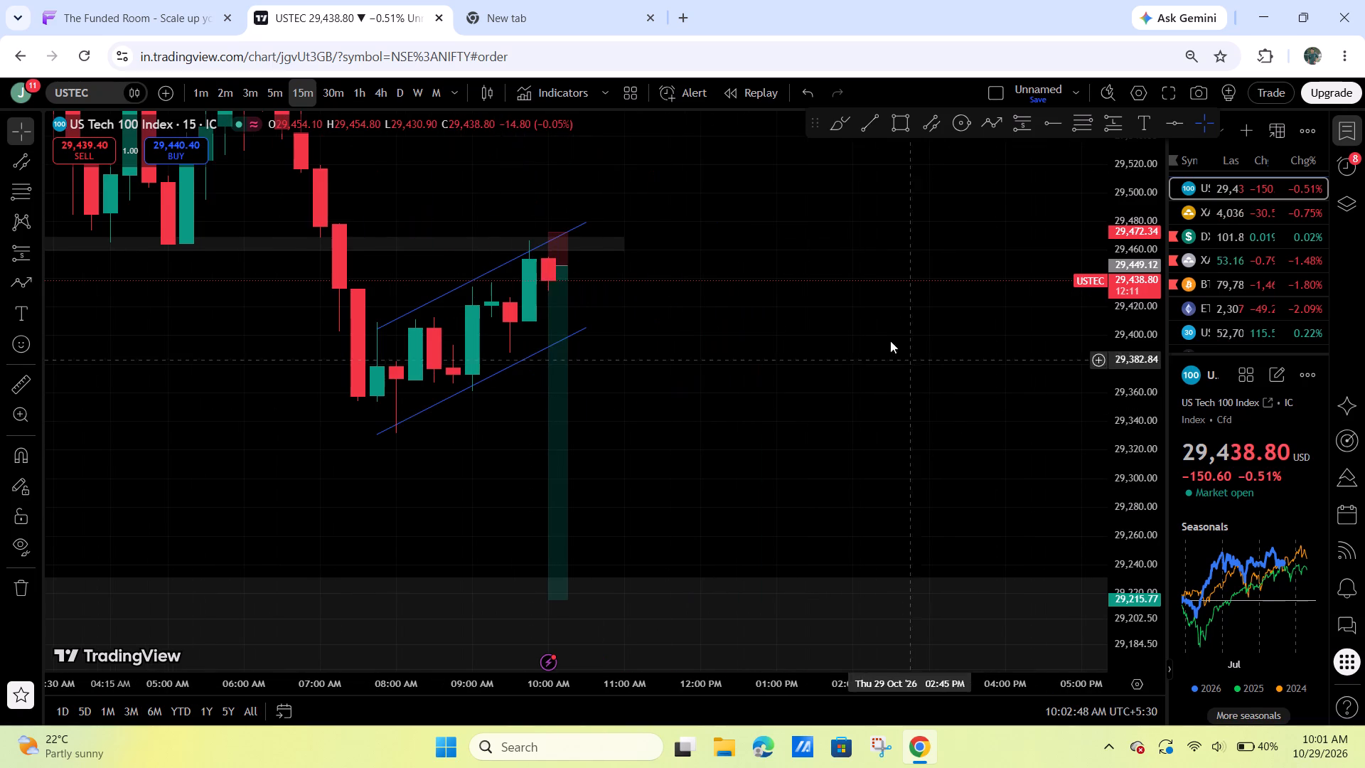
Switch to The Funded Room and lower the pending USTECH100 short order's stop loss to 29,487.83.
{"action": "left_click", "coordinate": [118, 0]}
{"action": "scroll", "coordinate": [828, 442], "scroll_direction": "up", "scroll_amount": 4}
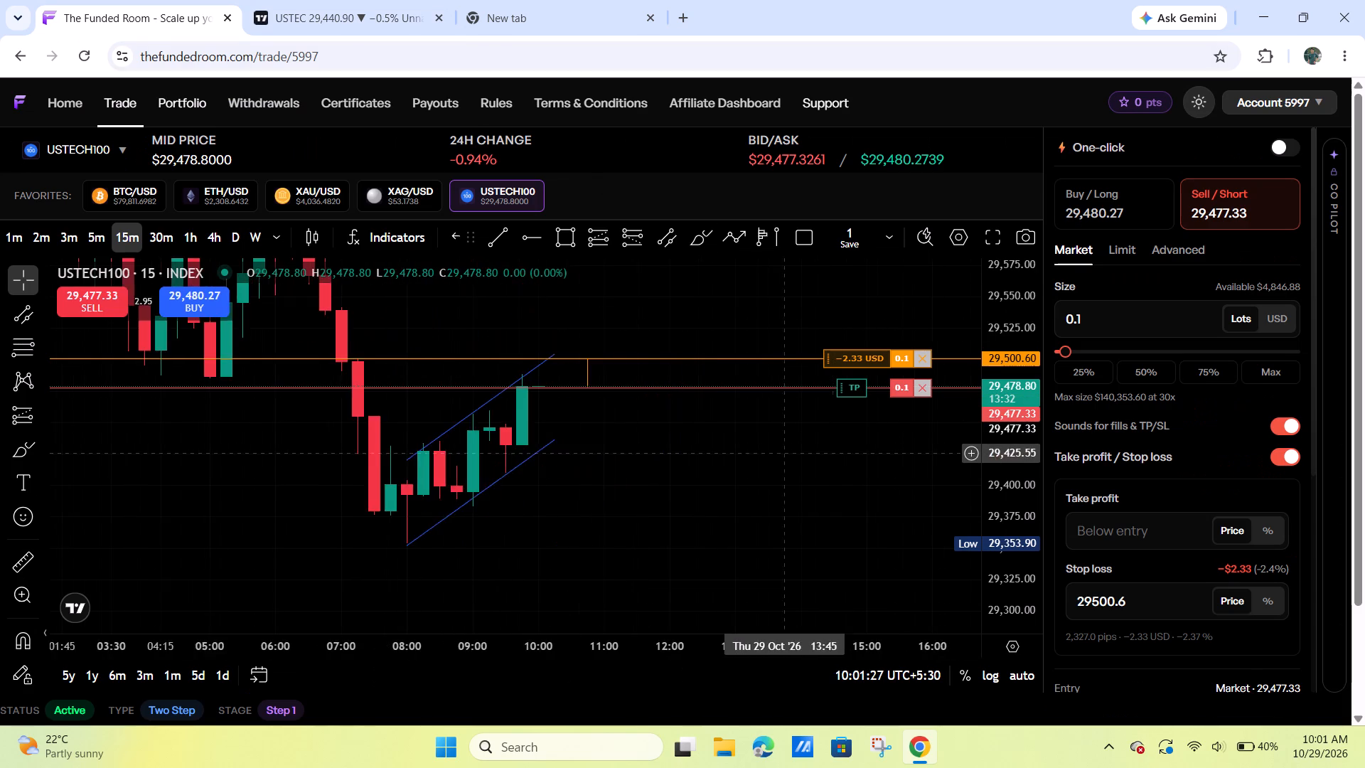
{"action": "left_click_drag", "start_coordinate": [775, 453], "coordinate": [856, 466]}
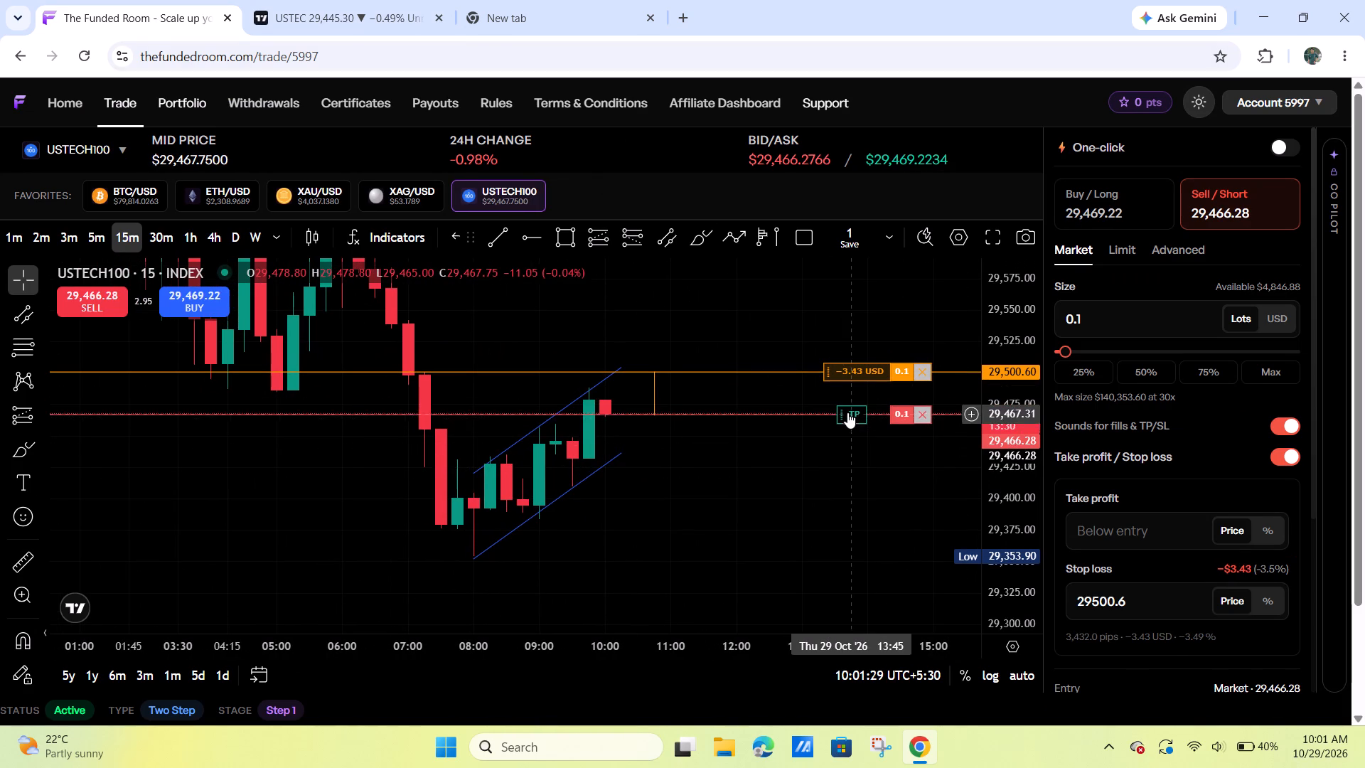
{"action": "scroll", "coordinate": [1175, 485], "scroll_direction": "down", "scroll_amount": 3}
{"action": "left_click_drag", "start_coordinate": [842, 507], "coordinate": [896, 496]}
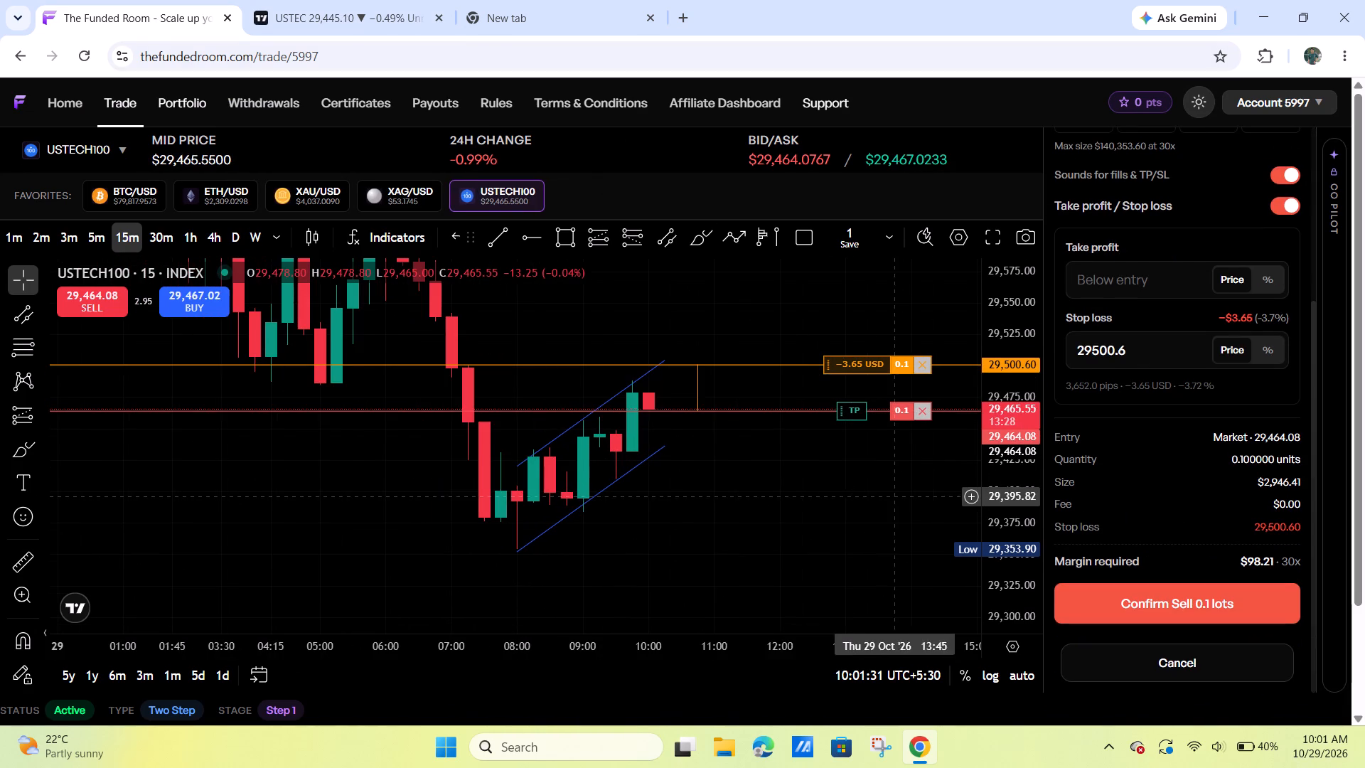
{"action": "left_click_drag", "start_coordinate": [848, 363], "coordinate": [846, 380]}
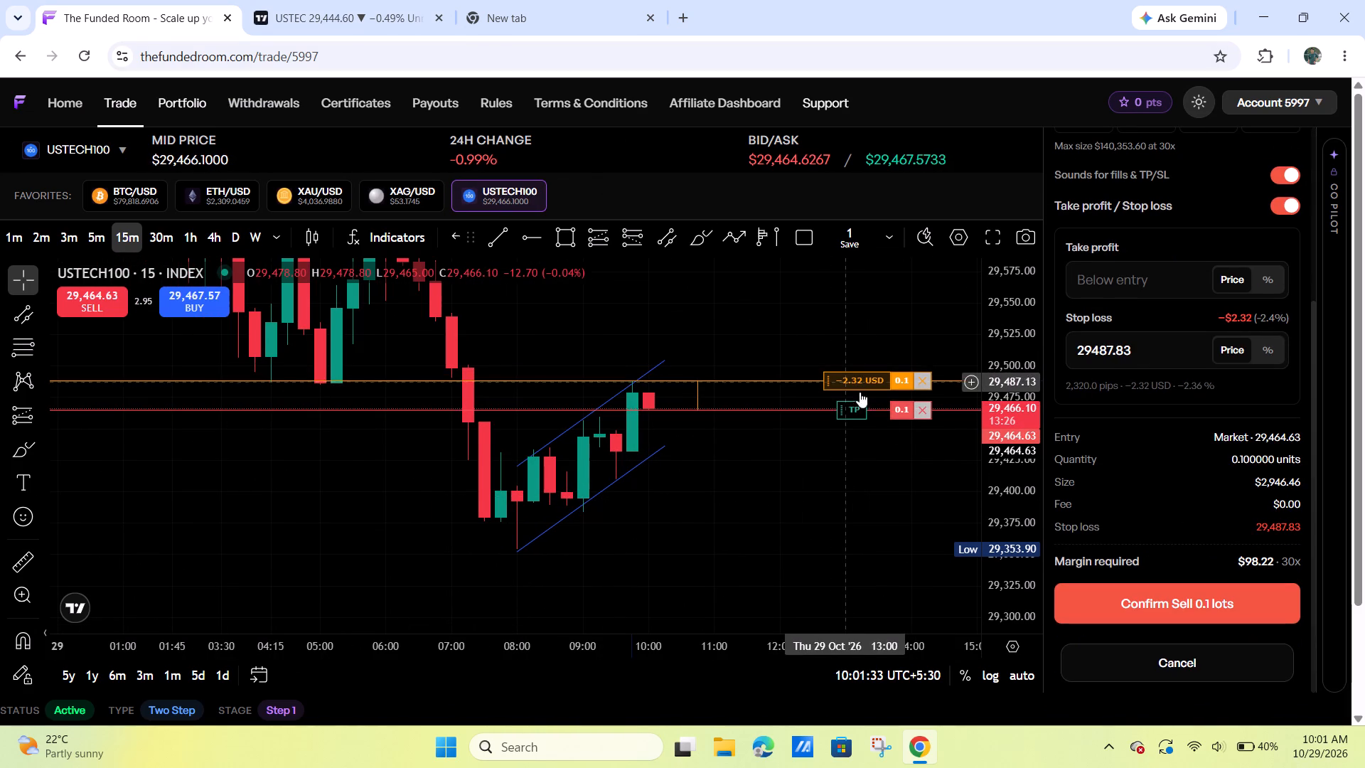
Place the 0.1-lot USTECH100 sell market order.
{"action": "left_click_drag", "start_coordinate": [909, 480], "coordinate": [926, 417]}
{"action": "left_click", "coordinate": [1122, 614]}
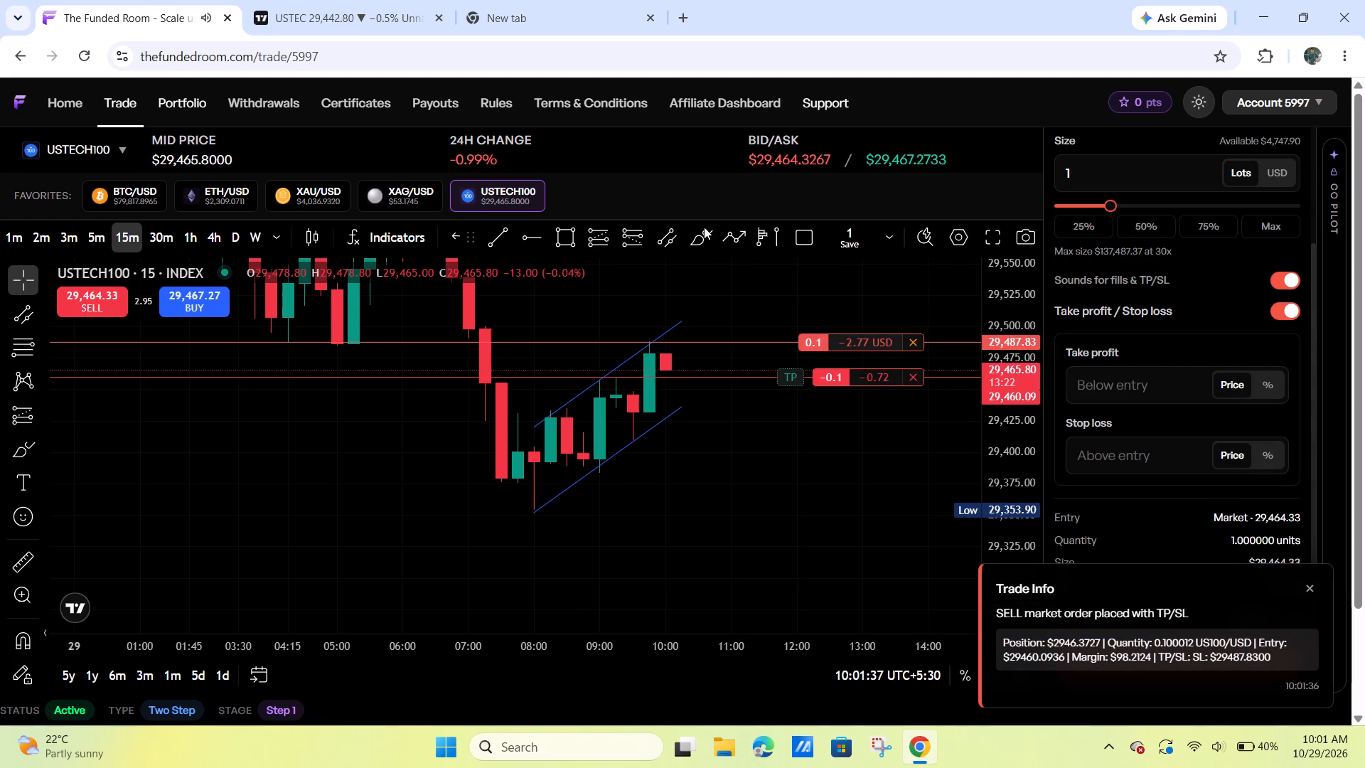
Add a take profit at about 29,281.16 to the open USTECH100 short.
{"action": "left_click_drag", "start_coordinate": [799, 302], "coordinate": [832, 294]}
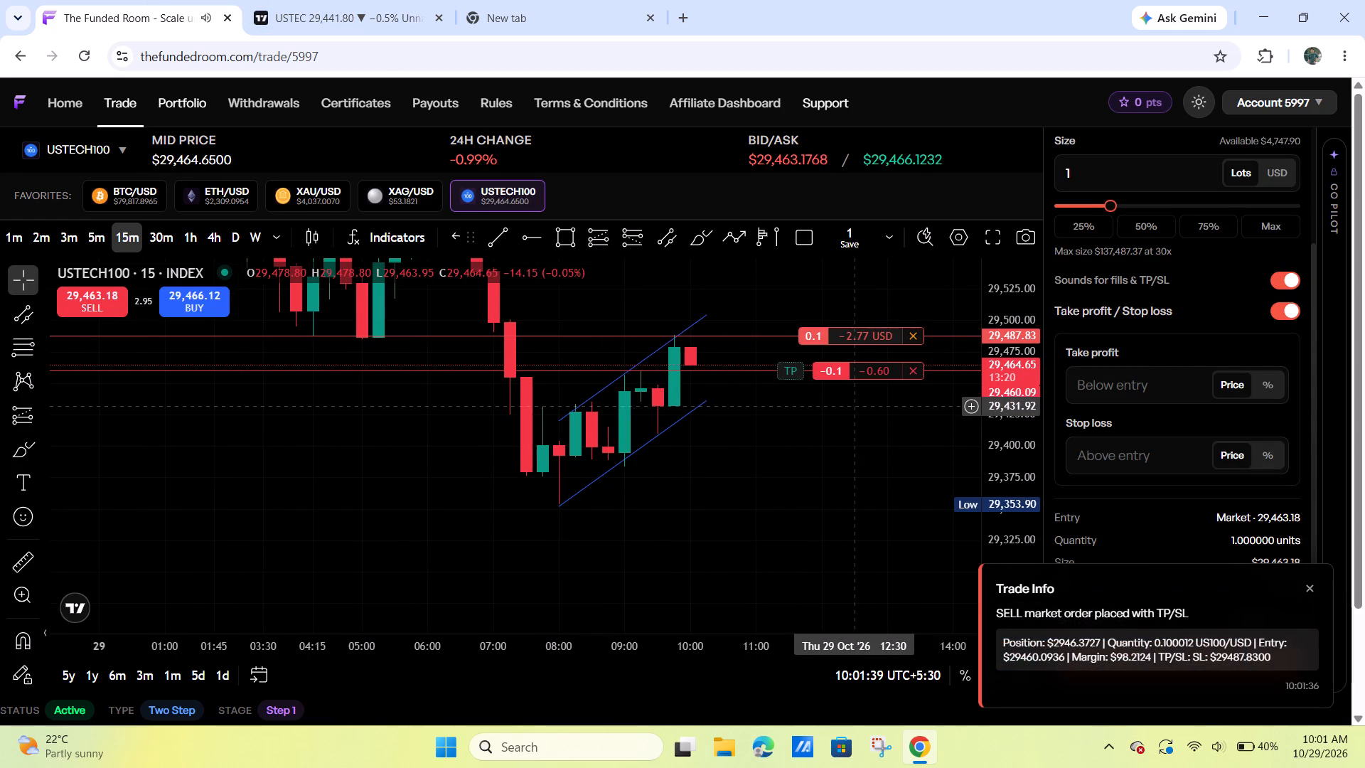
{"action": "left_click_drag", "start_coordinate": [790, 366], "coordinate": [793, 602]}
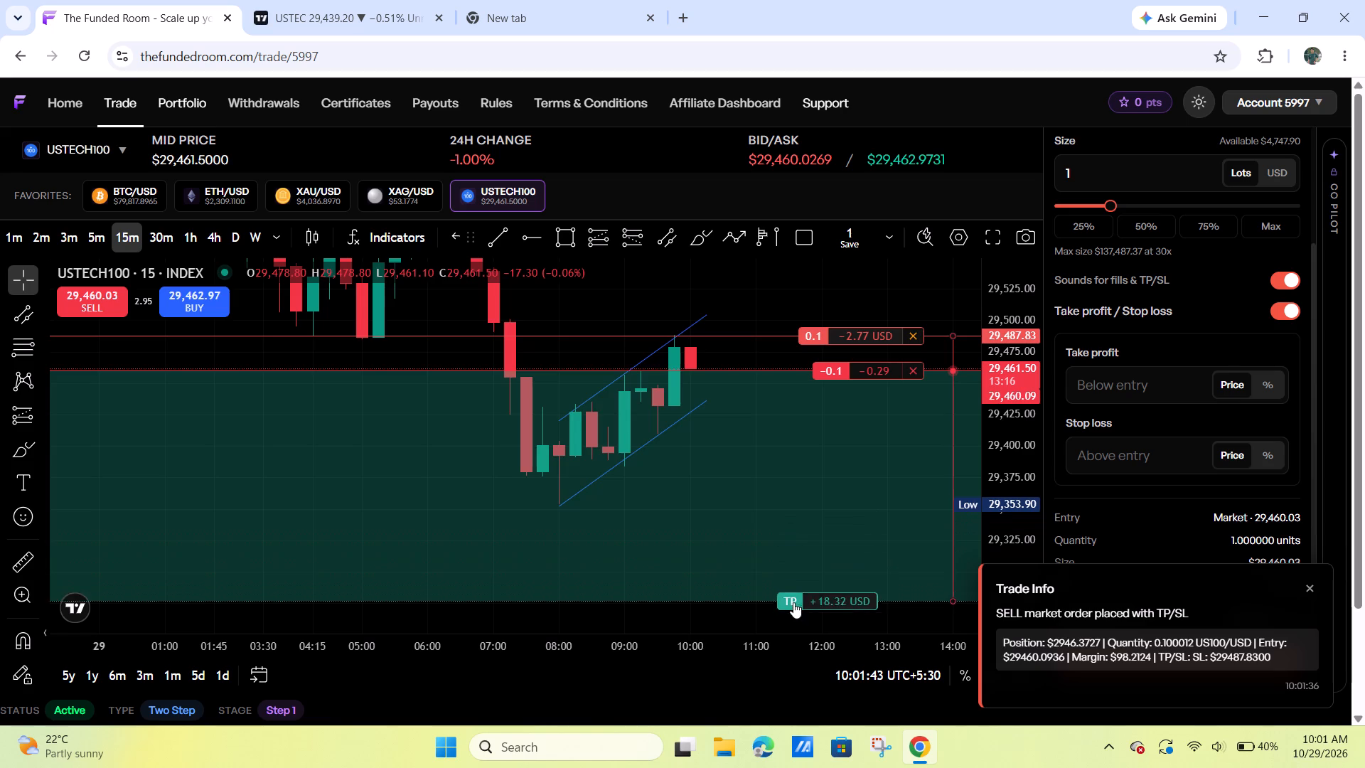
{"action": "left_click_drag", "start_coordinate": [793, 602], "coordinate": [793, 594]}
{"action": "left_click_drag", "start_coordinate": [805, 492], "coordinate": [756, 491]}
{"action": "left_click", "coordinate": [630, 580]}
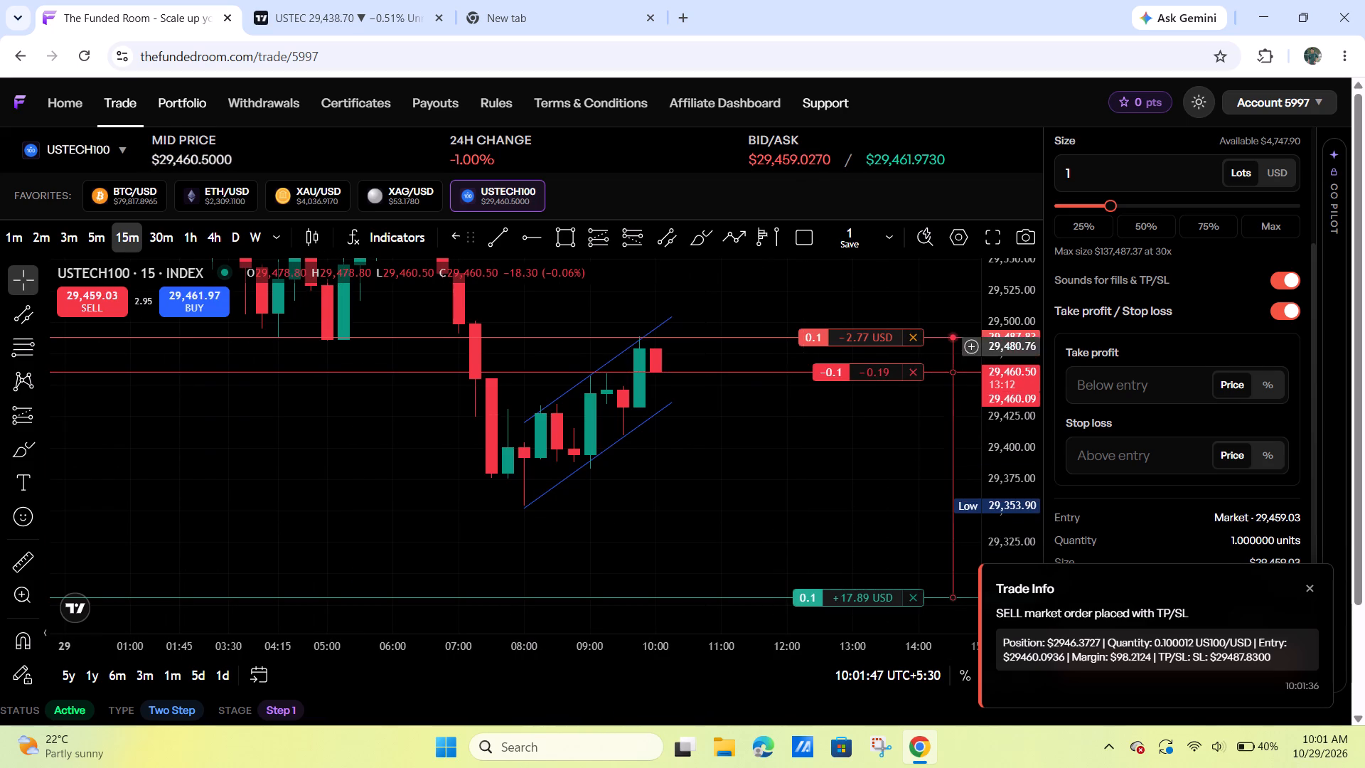
Switch to TradingView and compare the USTEC short position's target with the channel and lower grey zone.
{"action": "left_click_drag", "start_coordinate": [750, 451], "coordinate": [723, 469]}
{"action": "left_click", "coordinate": [278, 0]}
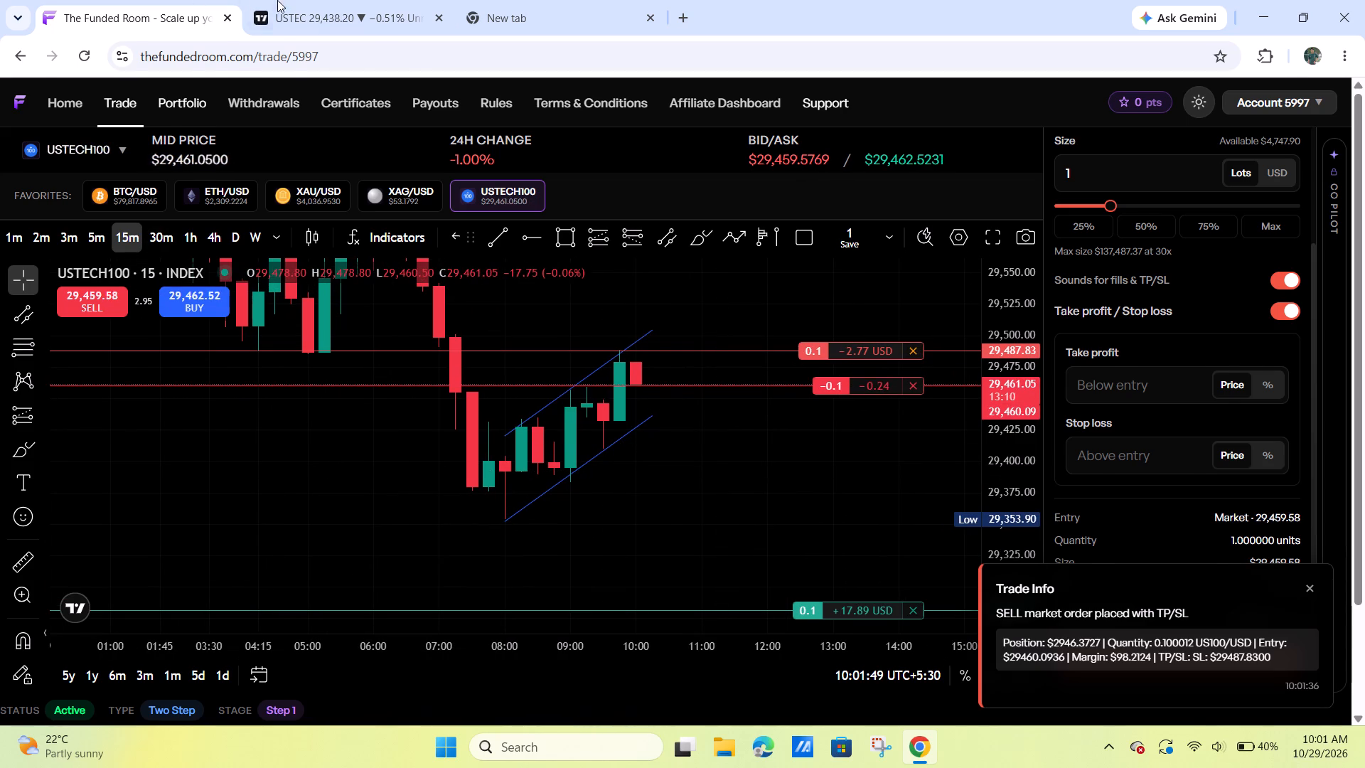
{"action": "scroll", "coordinate": [653, 448], "scroll_direction": "up", "scroll_amount": 4}
{"action": "left_click_drag", "start_coordinate": [636, 447], "coordinate": [1046, 441]}
{"action": "scroll", "coordinate": [904, 448], "scroll_direction": "down", "scroll_amount": 2}
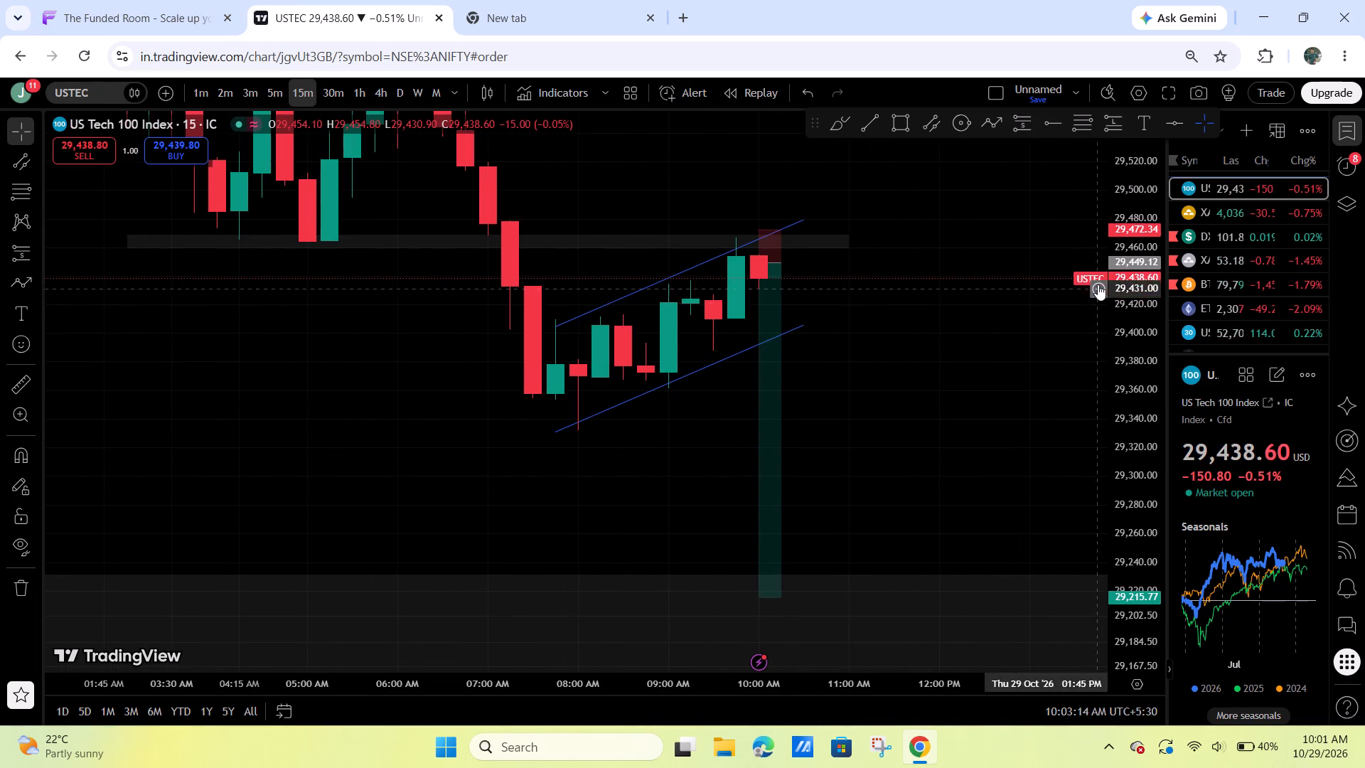
Return to The Funded Room and examine the open USTECH100 short against the channel on the five-minute chart.
{"action": "left_click", "coordinate": [193, 0]}
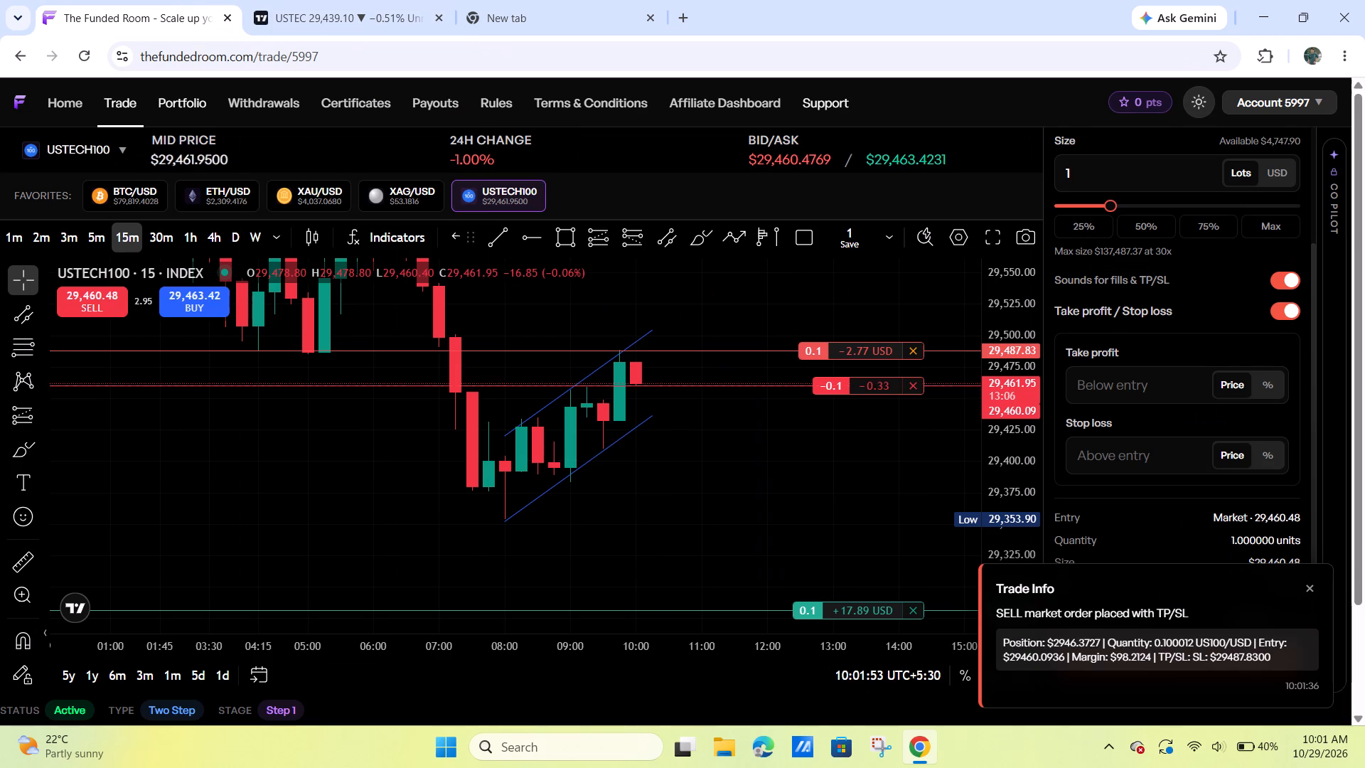
{"action": "left_click_drag", "start_coordinate": [782, 530], "coordinate": [867, 506]}
{"action": "scroll", "coordinate": [673, 497], "scroll_direction": "up", "scroll_amount": 3}
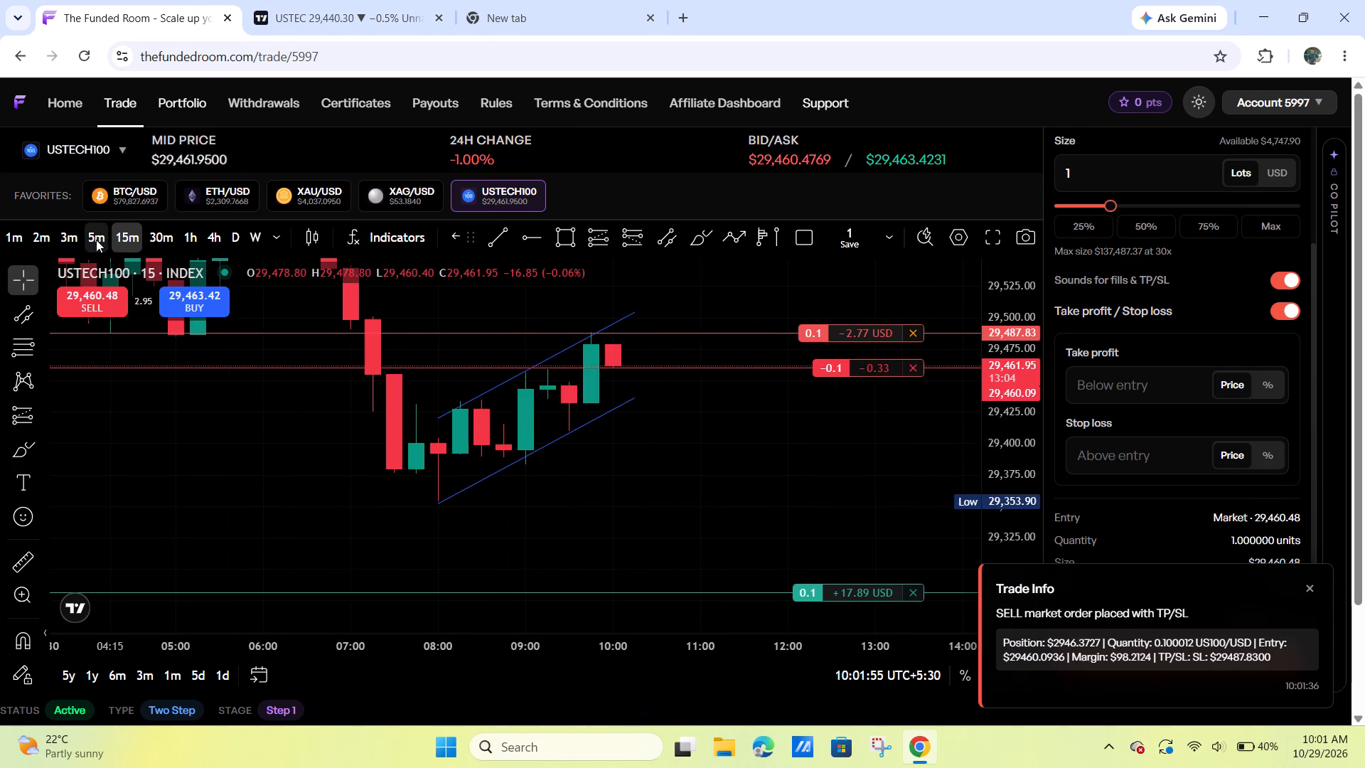
{"action": "left_click", "coordinate": [90, 240]}
{"action": "scroll", "coordinate": [820, 522], "scroll_direction": "down", "scroll_amount": 2}
{"action": "scroll", "coordinate": [1125, 485], "scroll_direction": "up", "scroll_amount": 3}
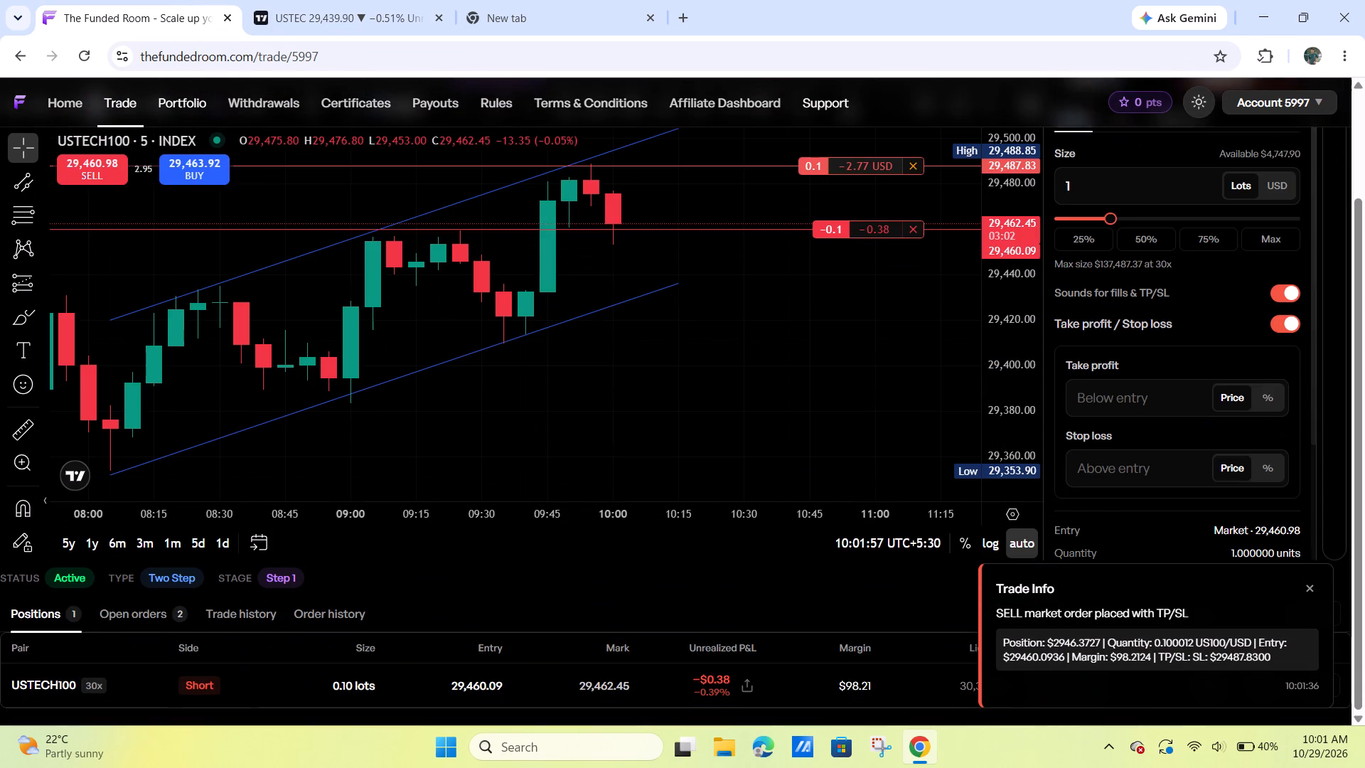
{"action": "scroll", "coordinate": [1000, 348], "scroll_direction": "up", "scroll_amount": 3}
{"action": "scroll", "coordinate": [1195, 356], "scroll_direction": "up", "scroll_amount": 5}
{"action": "scroll", "coordinate": [918, 415], "scroll_direction": "down", "scroll_amount": 4}
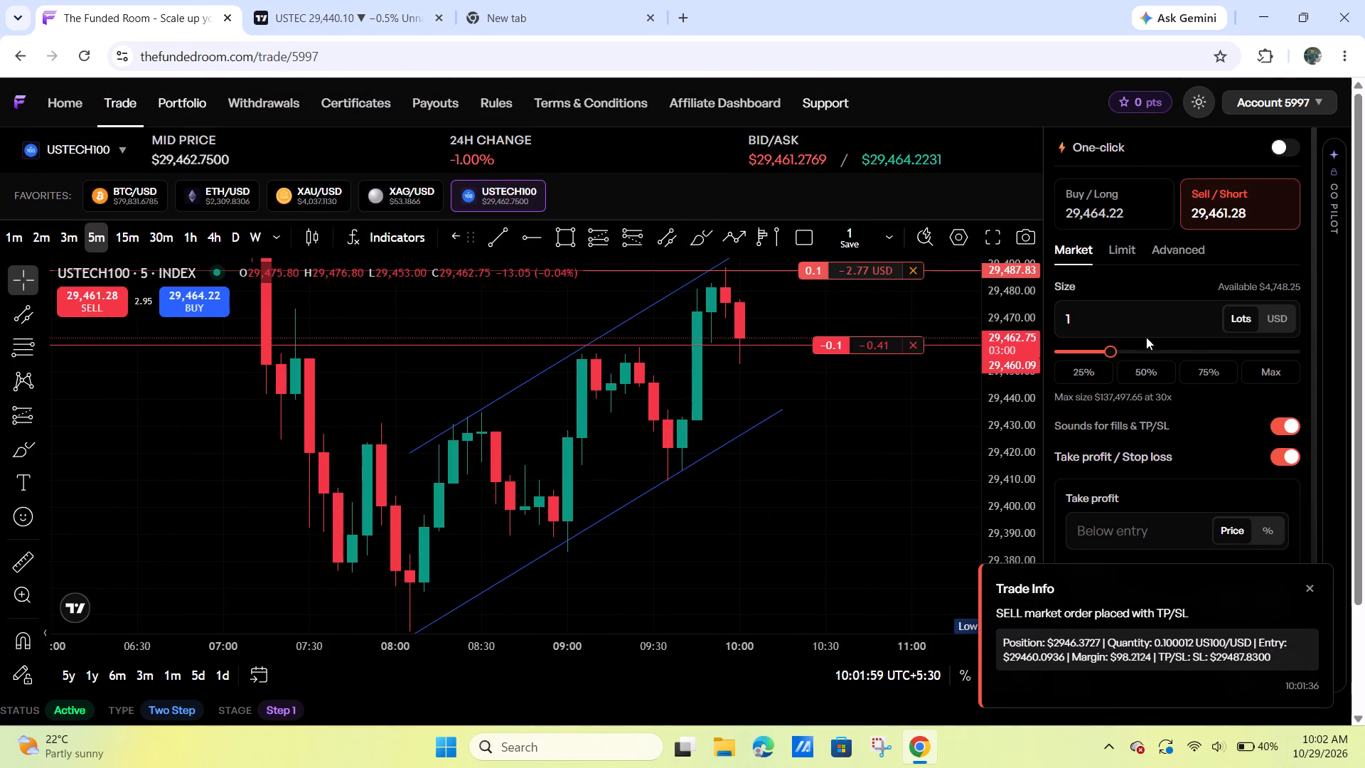
Clear the lot size in the order form.
{"action": "left_click", "coordinate": [1145, 316]}
{"action": "key", "text": "BackSpace"}
Draw a short position beside the latest candle with entry about 29,462.5, stop about 29,488.1 and end time 10:50.
{"action": "scroll", "coordinate": [806, 462], "scroll_direction": "down", "scroll_amount": 2}
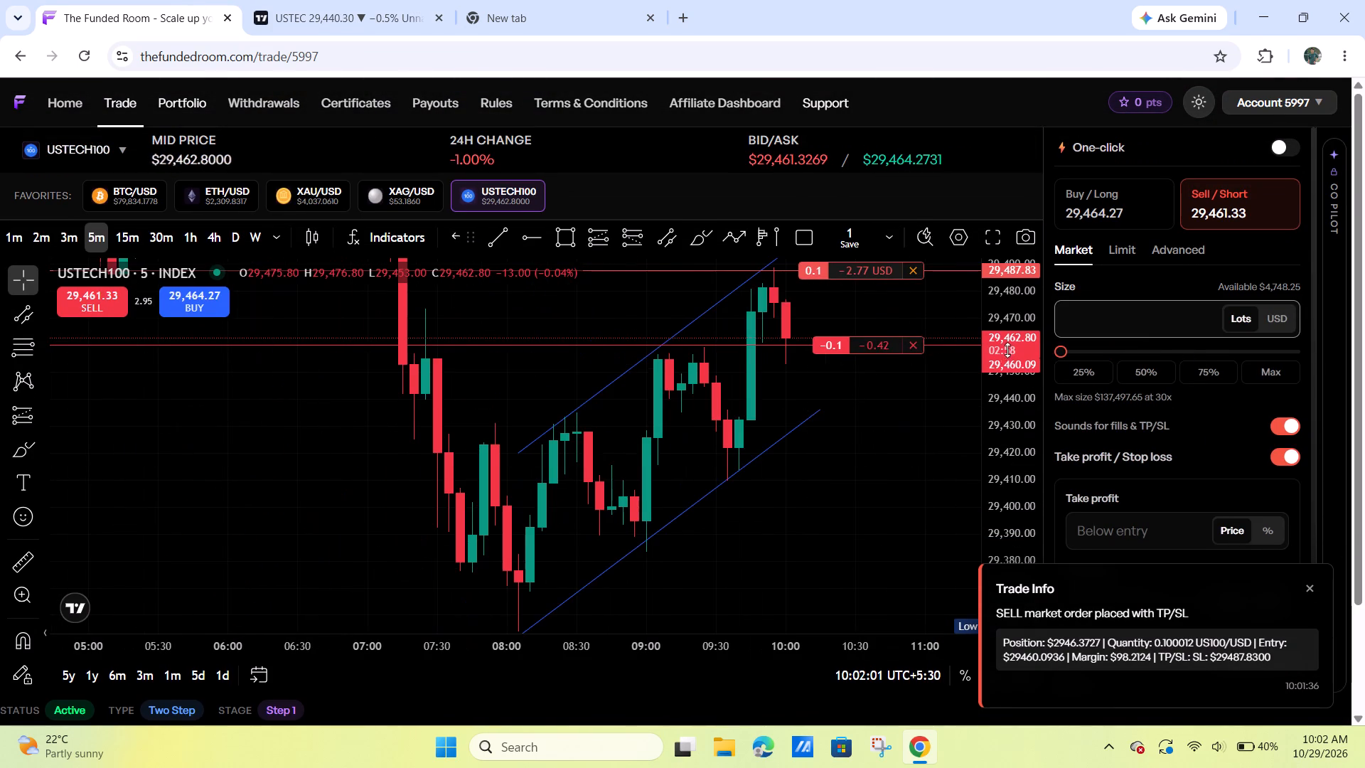
{"action": "left_click_drag", "start_coordinate": [1002, 369], "coordinate": [972, 472]}
{"action": "left_click_drag", "start_coordinate": [960, 476], "coordinate": [763, 466]}
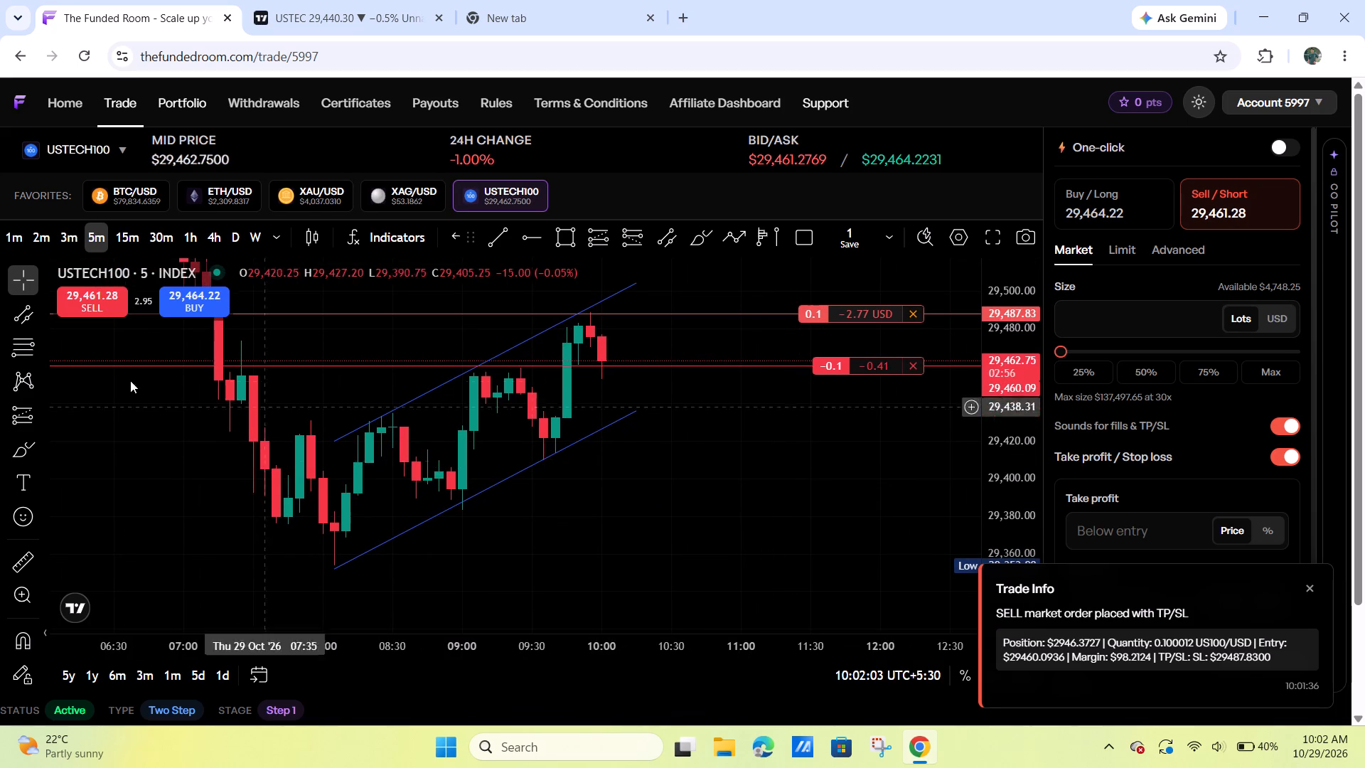
{"action": "left_click", "coordinate": [636, 233]}
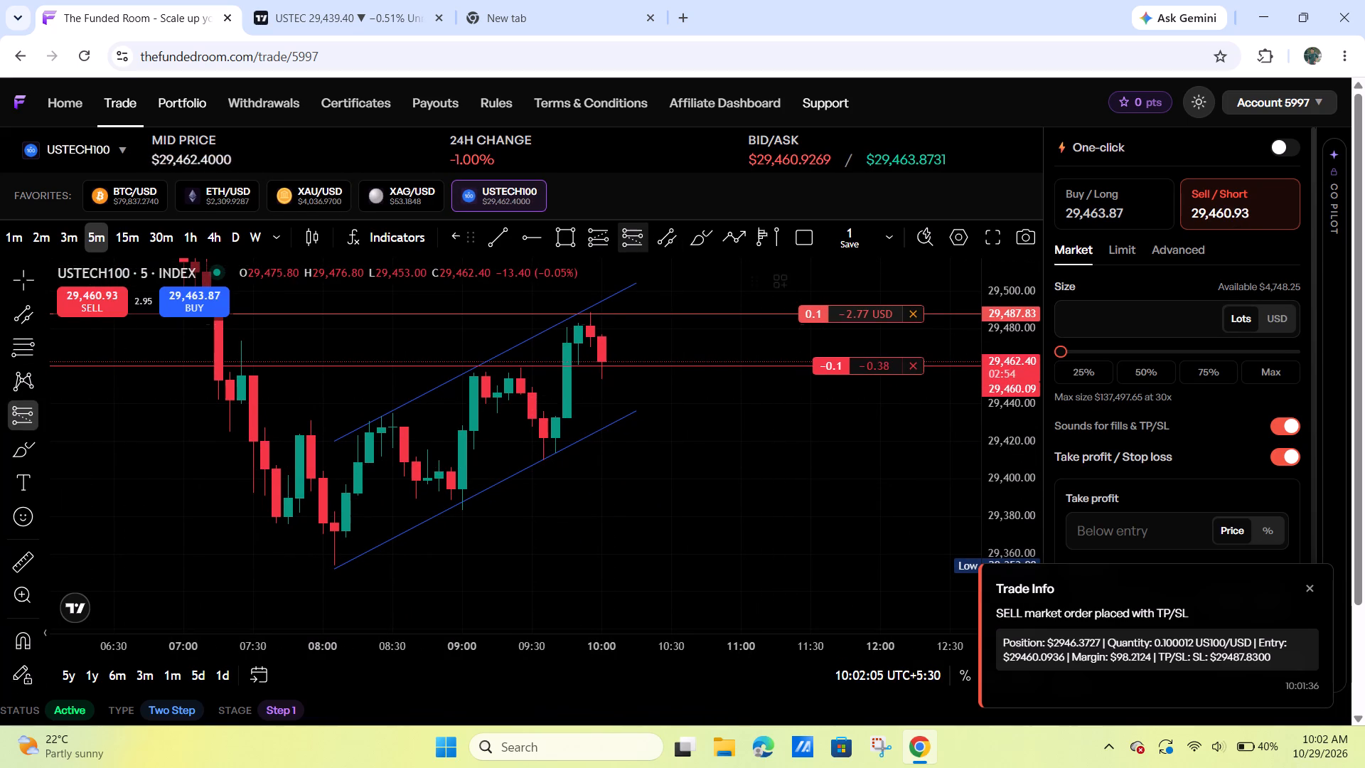
{"action": "left_click", "coordinate": [608, 360]}
{"action": "left_click", "coordinate": [614, 256]}
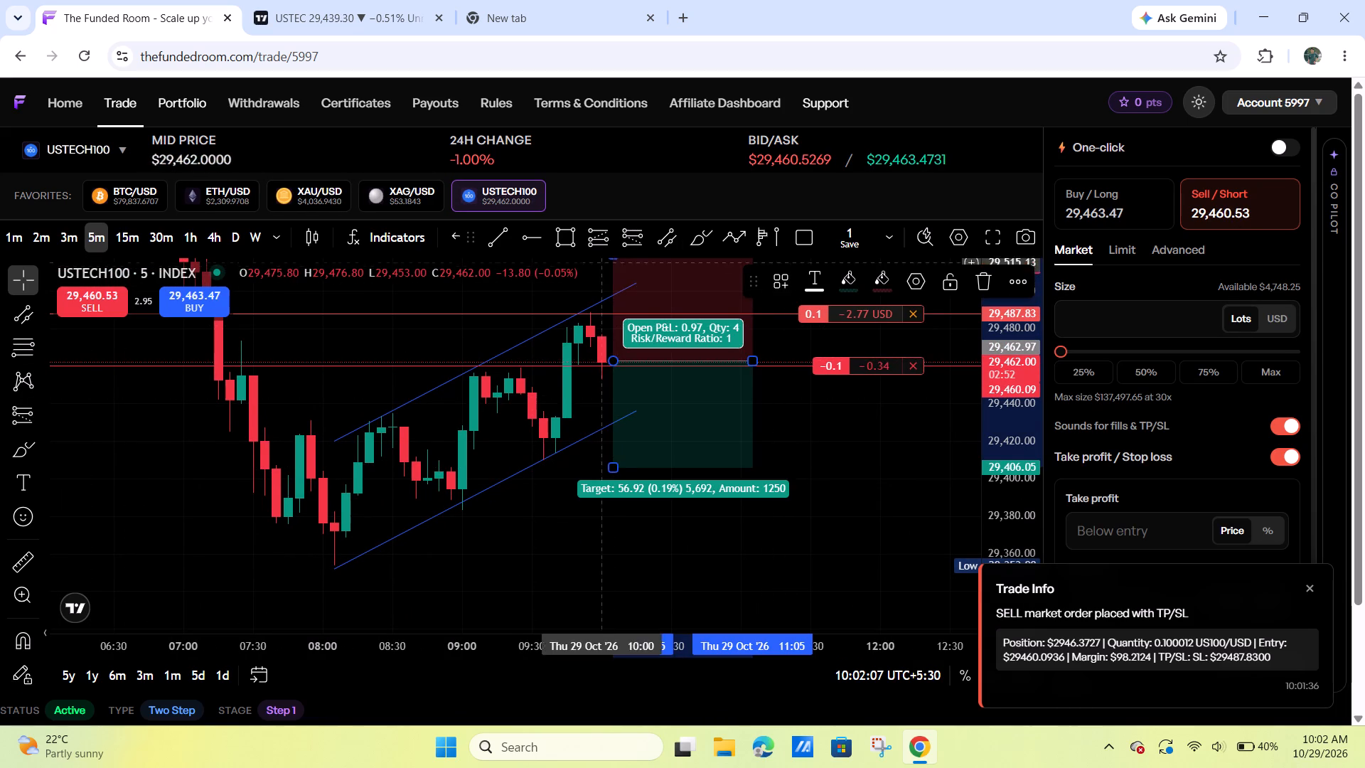
{"action": "left_click_drag", "start_coordinate": [593, 270], "coordinate": [596, 290]}
{"action": "left_click_drag", "start_coordinate": [616, 265], "coordinate": [634, 321]}
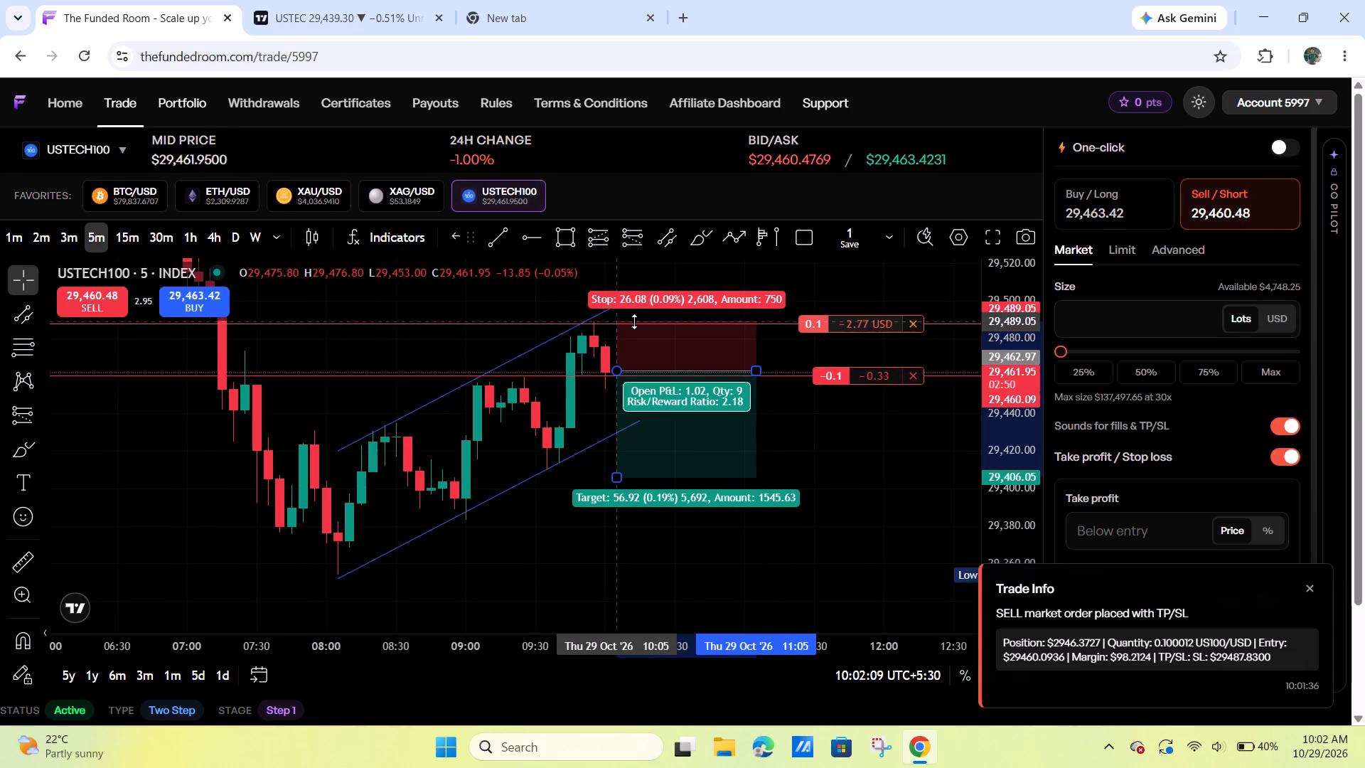
{"action": "left_click_drag", "start_coordinate": [634, 321], "coordinate": [634, 322]}
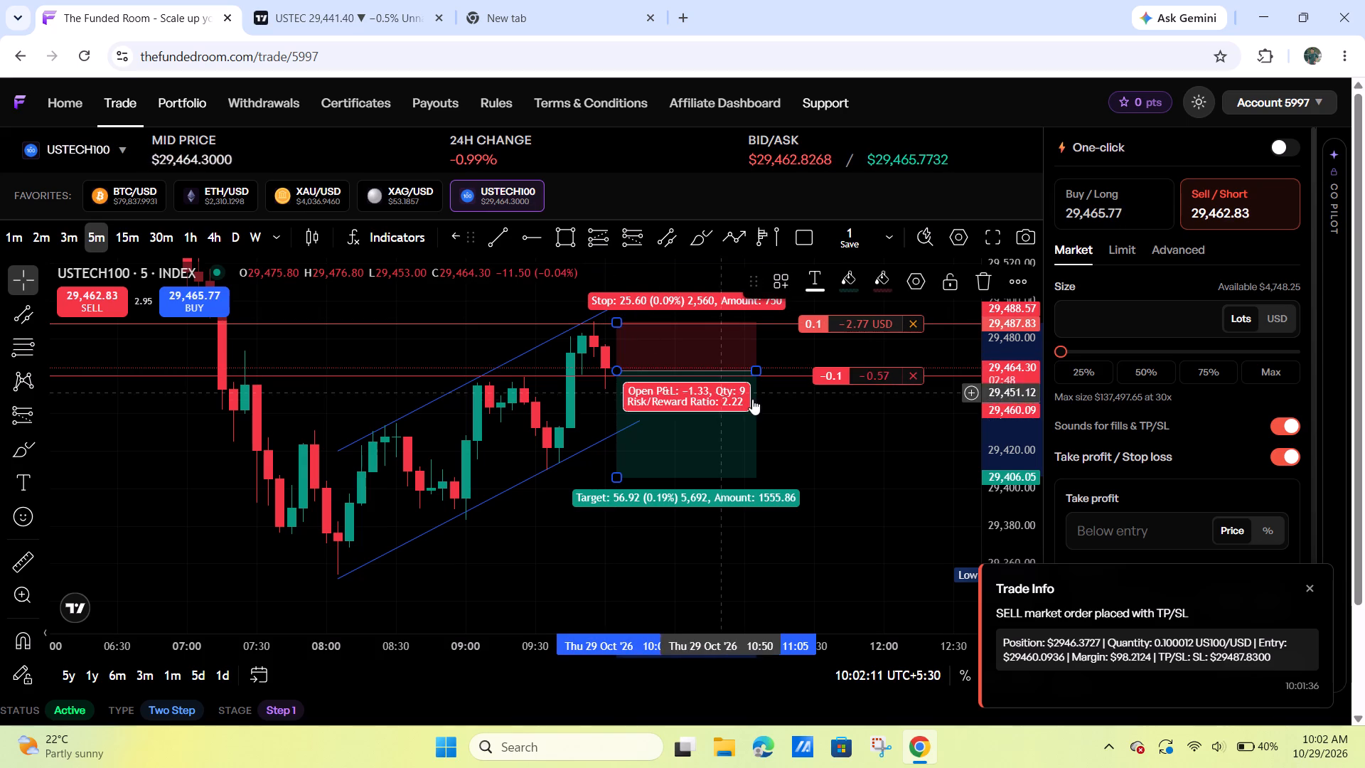
{"action": "left_click", "coordinate": [742, 377]}
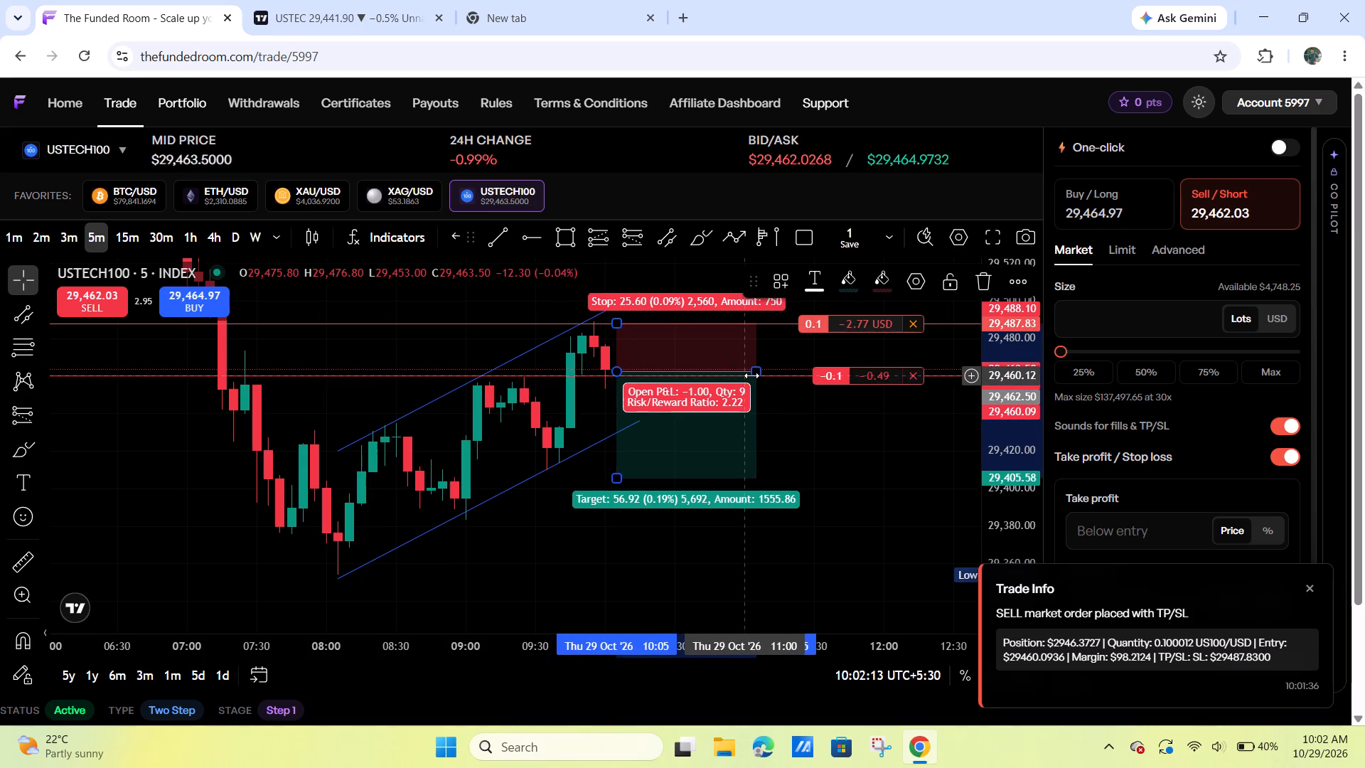
{"action": "left_click_drag", "start_coordinate": [753, 374], "coordinate": [725, 375]}
Dismiss the trade info notification about the placed sell order.
{"action": "left_click_drag", "start_coordinate": [776, 407], "coordinate": [788, 356]}
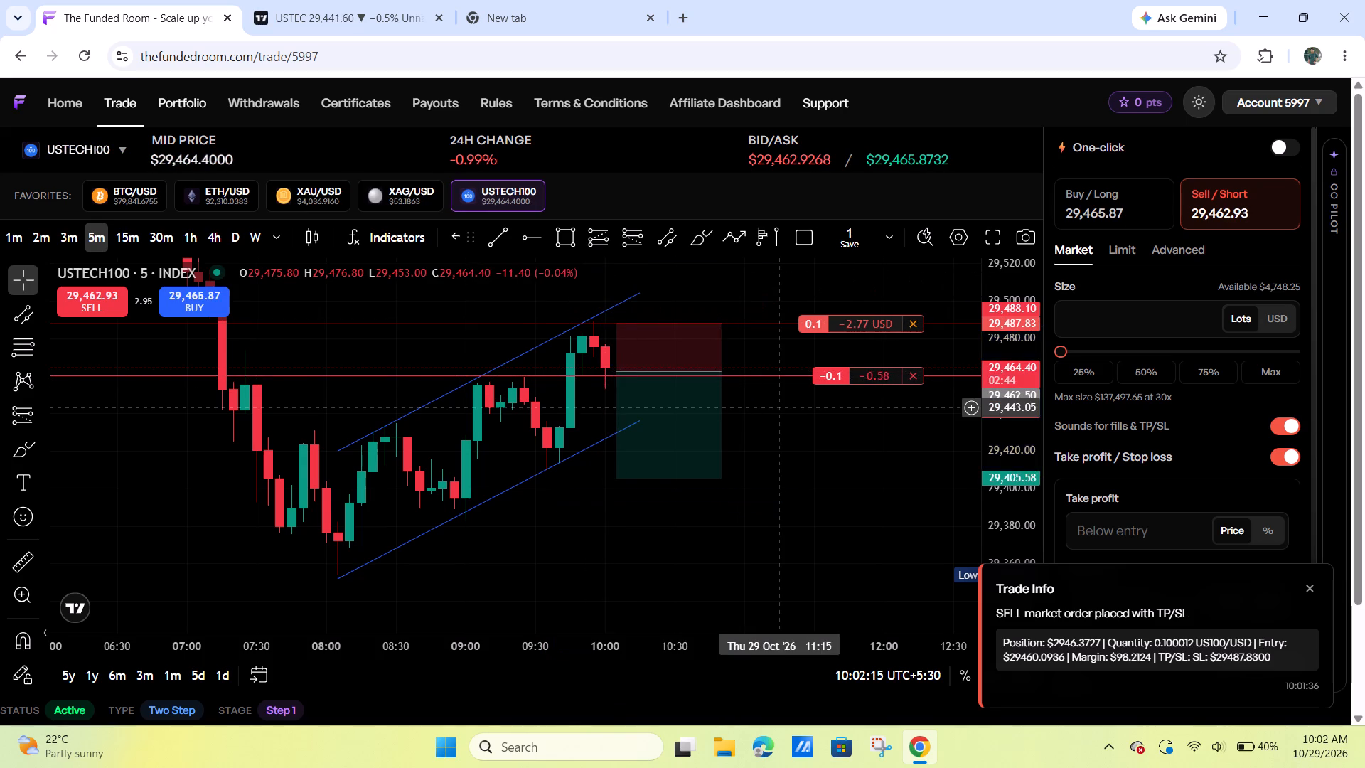
{"action": "left_click_drag", "start_coordinate": [973, 338], "coordinate": [967, 395]}
{"action": "left_click_drag", "start_coordinate": [919, 433], "coordinate": [908, 417]}
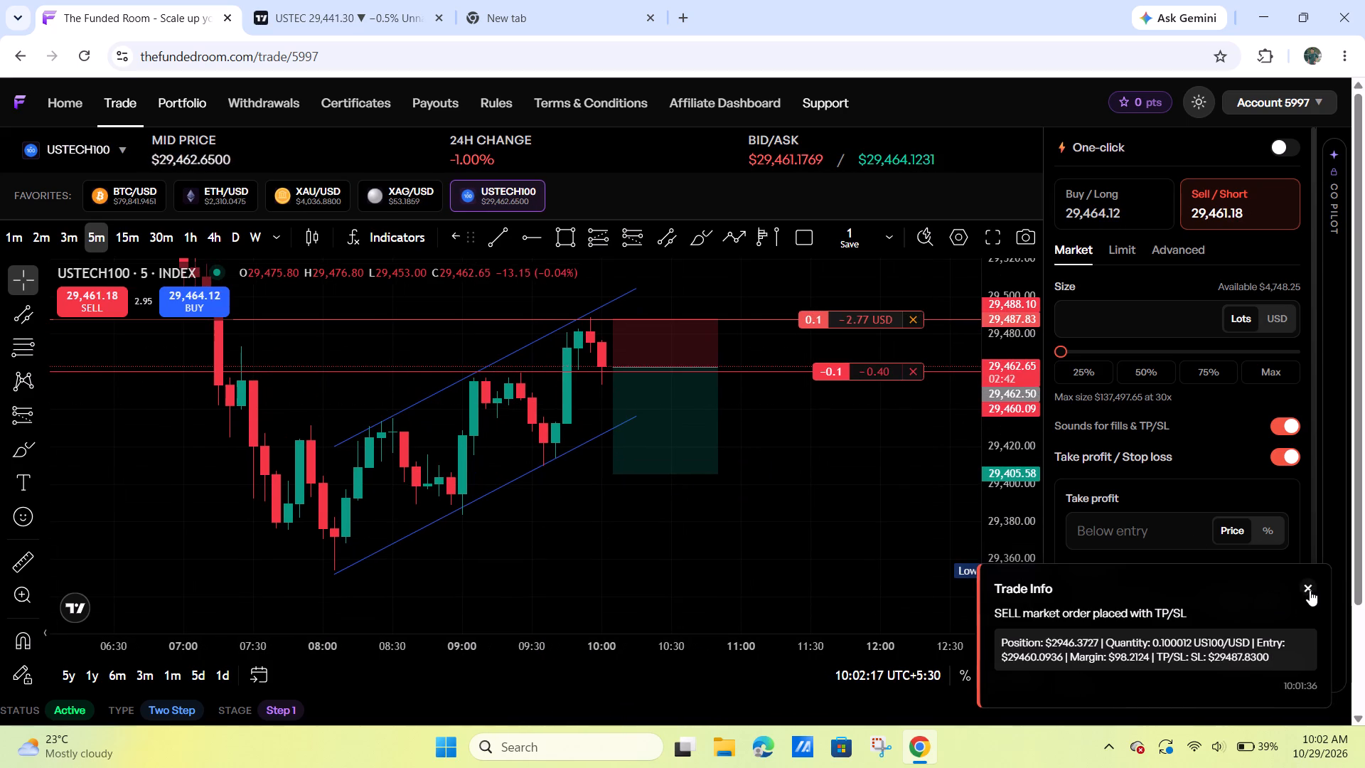
{"action": "left_click", "coordinate": [1310, 590]}
Extend the short position drawing's target down to about 29,337.79.
{"action": "left_click_drag", "start_coordinate": [864, 505], "coordinate": [896, 476]}
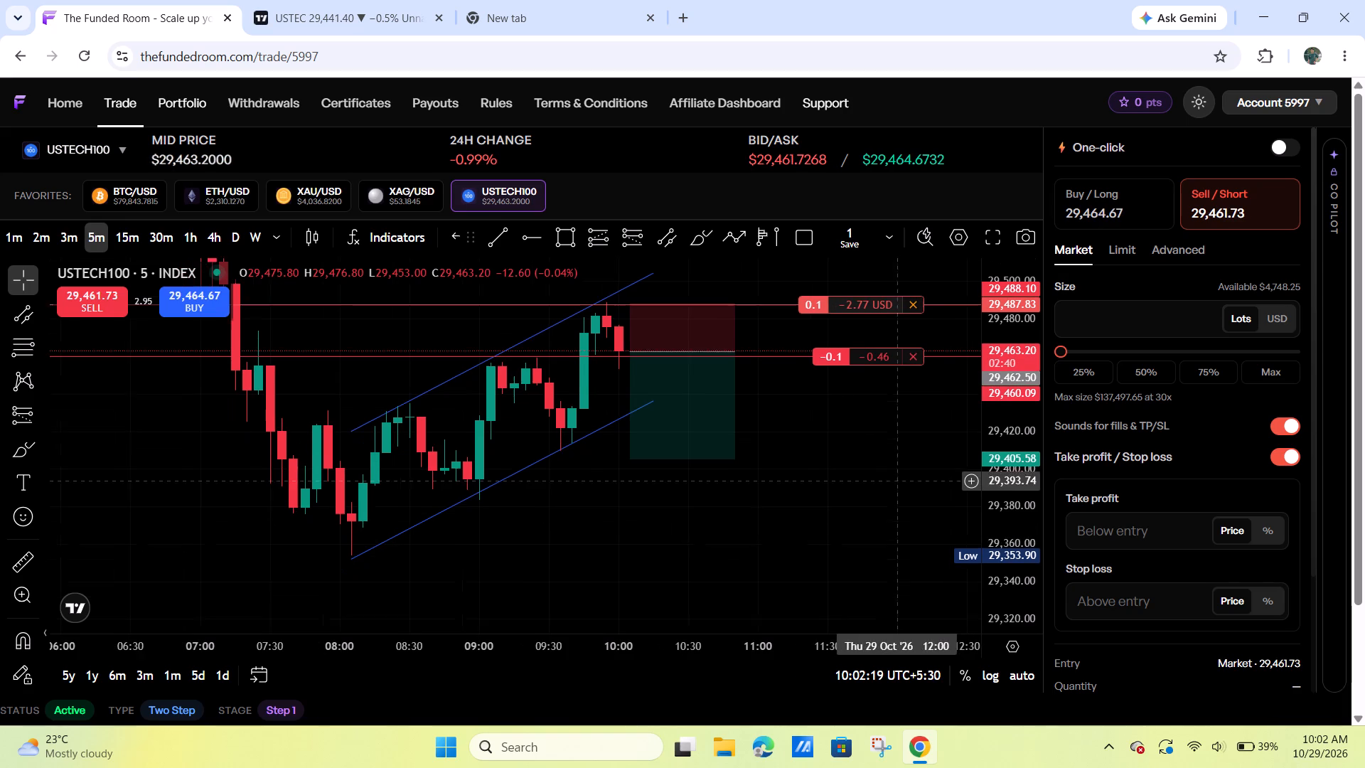
{"action": "left_click_drag", "start_coordinate": [636, 450], "coordinate": [632, 580]}
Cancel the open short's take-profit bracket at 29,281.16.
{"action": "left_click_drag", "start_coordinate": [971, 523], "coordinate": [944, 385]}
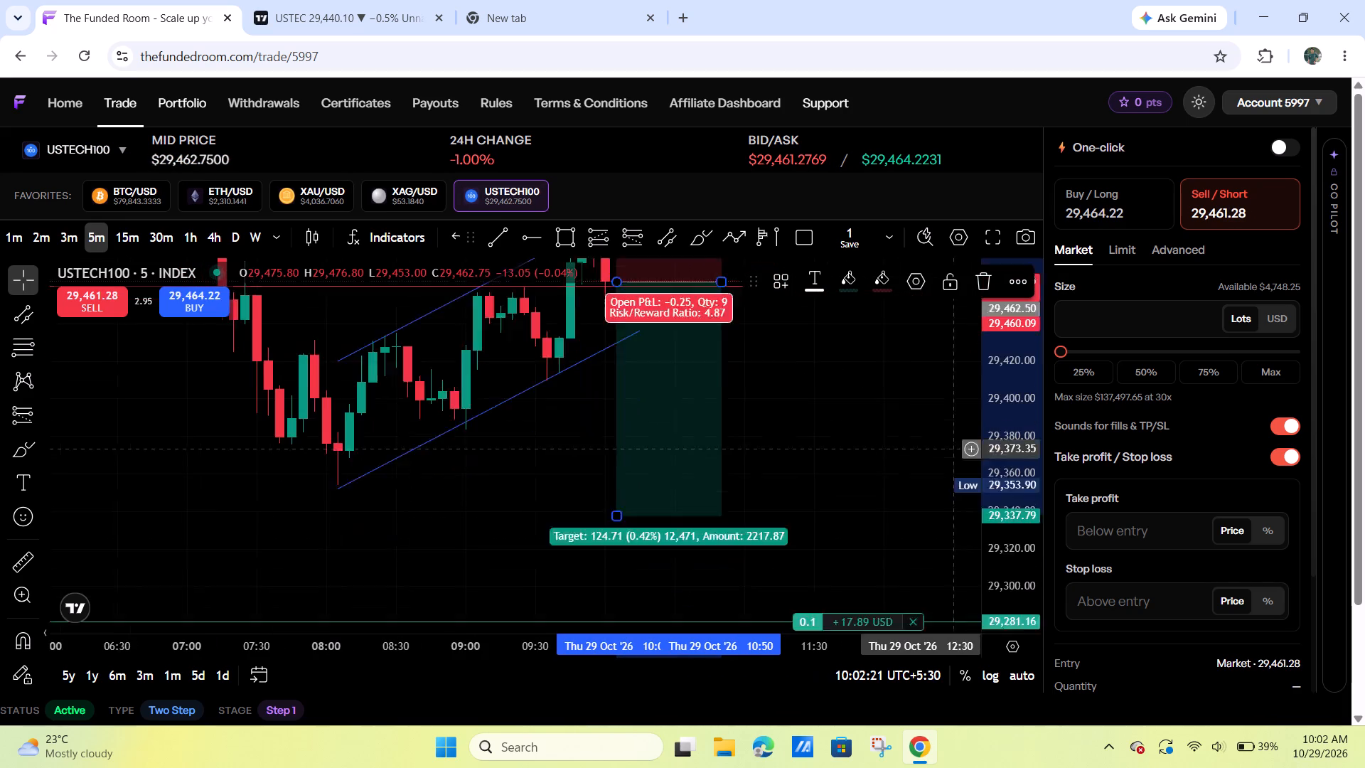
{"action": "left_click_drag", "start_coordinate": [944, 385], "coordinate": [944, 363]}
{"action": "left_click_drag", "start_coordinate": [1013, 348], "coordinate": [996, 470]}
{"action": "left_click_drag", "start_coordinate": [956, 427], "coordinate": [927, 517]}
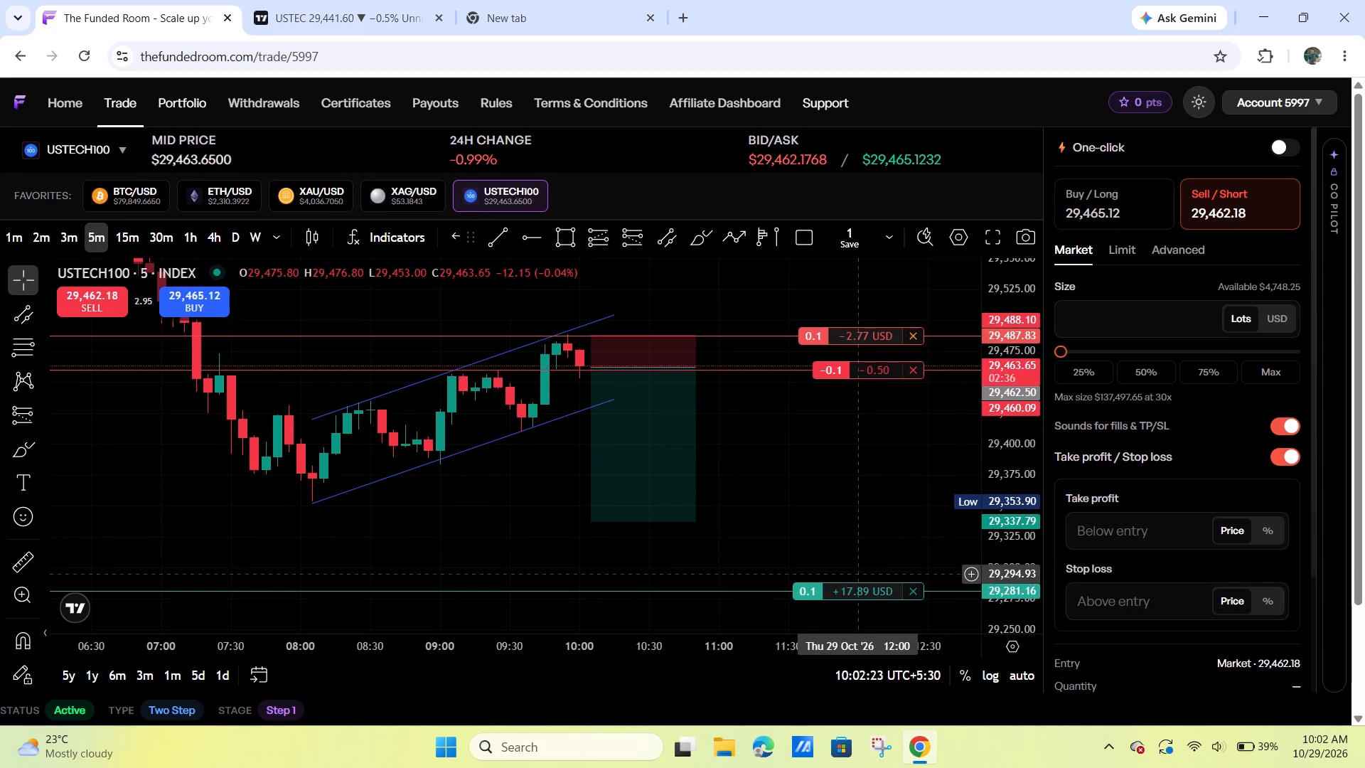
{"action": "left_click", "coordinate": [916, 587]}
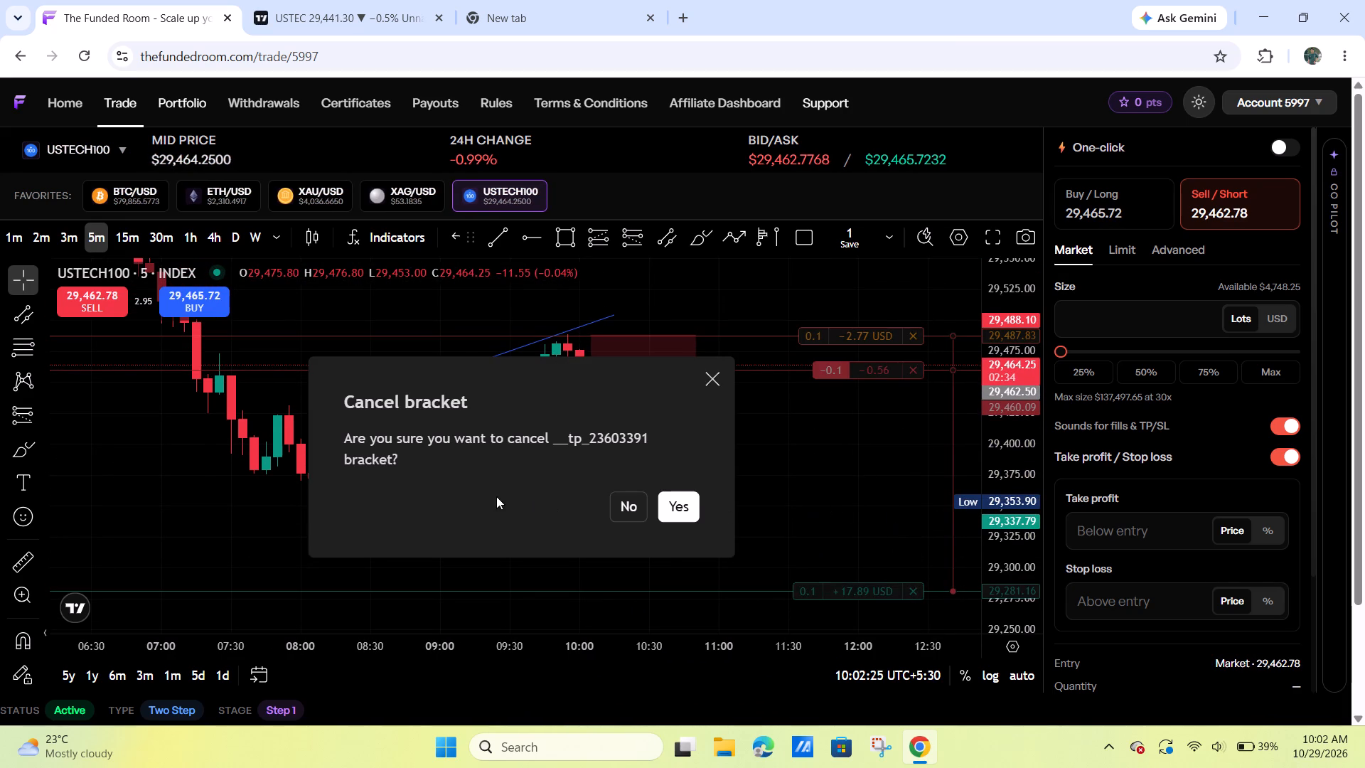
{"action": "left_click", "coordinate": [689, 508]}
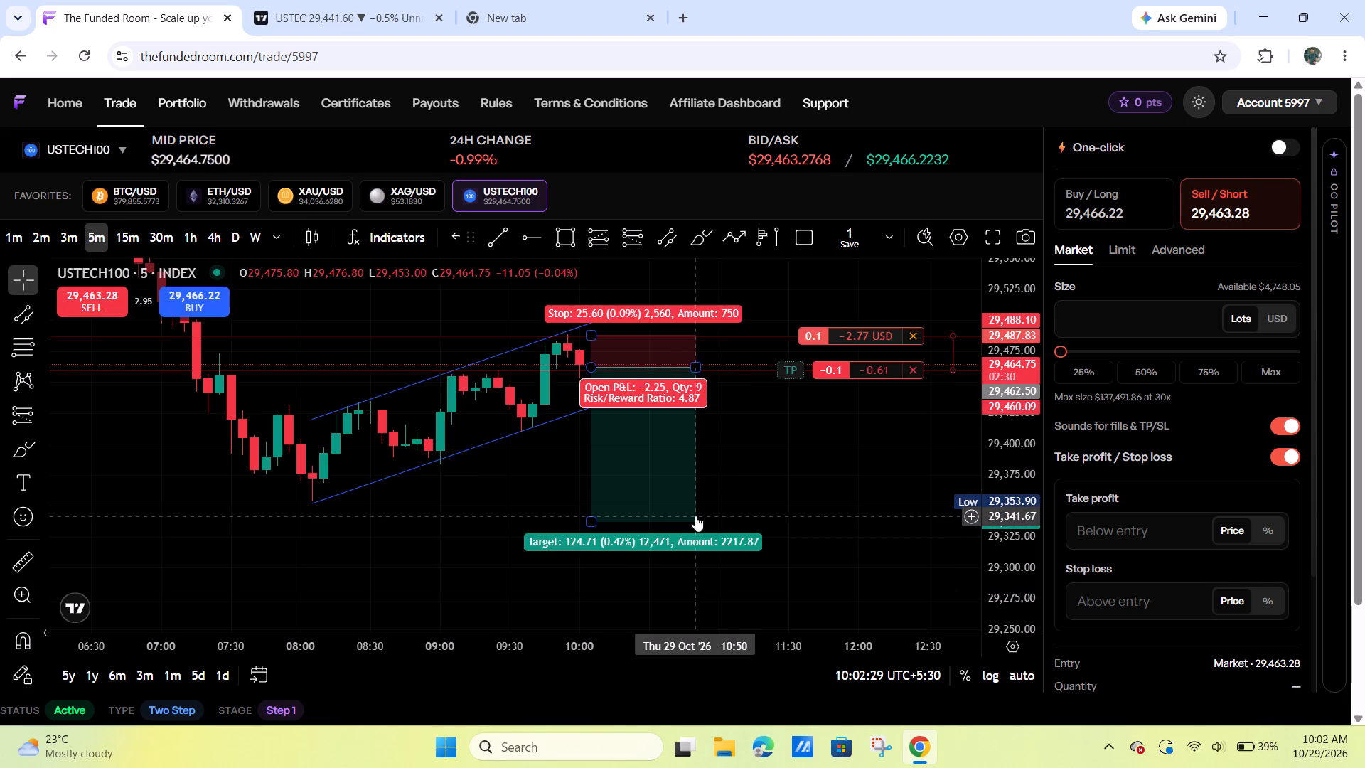
Move the short position drawing's entry level up to about 29,464.97.
{"action": "left_click_drag", "start_coordinate": [773, 489], "coordinate": [835, 503]}
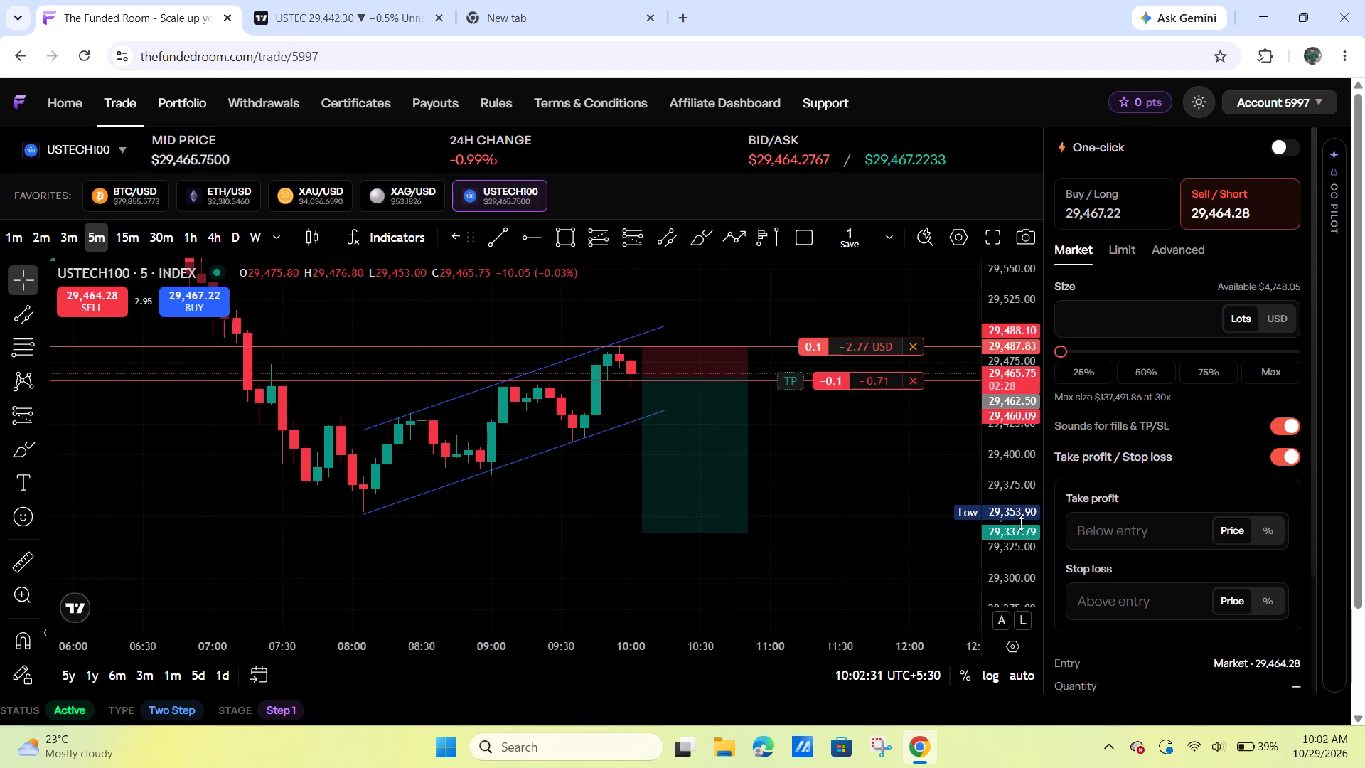
{"action": "left_click_drag", "start_coordinate": [1023, 525], "coordinate": [1019, 353]}
{"action": "left_click_drag", "start_coordinate": [908, 448], "coordinate": [864, 565]}
{"action": "left_click", "coordinate": [864, 565]}
{"action": "left_click_drag", "start_coordinate": [1019, 411], "coordinate": [1001, 478]}
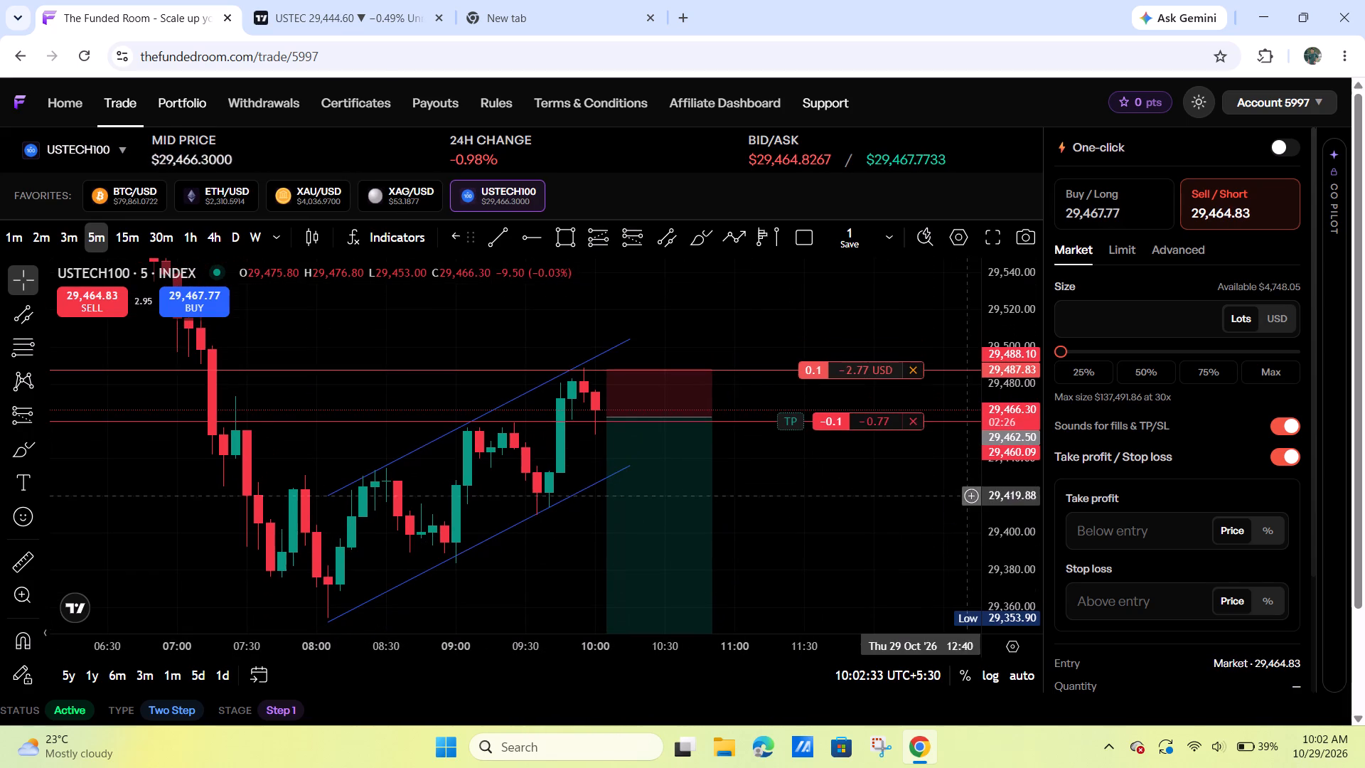
{"action": "left_click_drag", "start_coordinate": [922, 505], "coordinate": [911, 506]}
{"action": "double_click", "coordinate": [911, 506]}
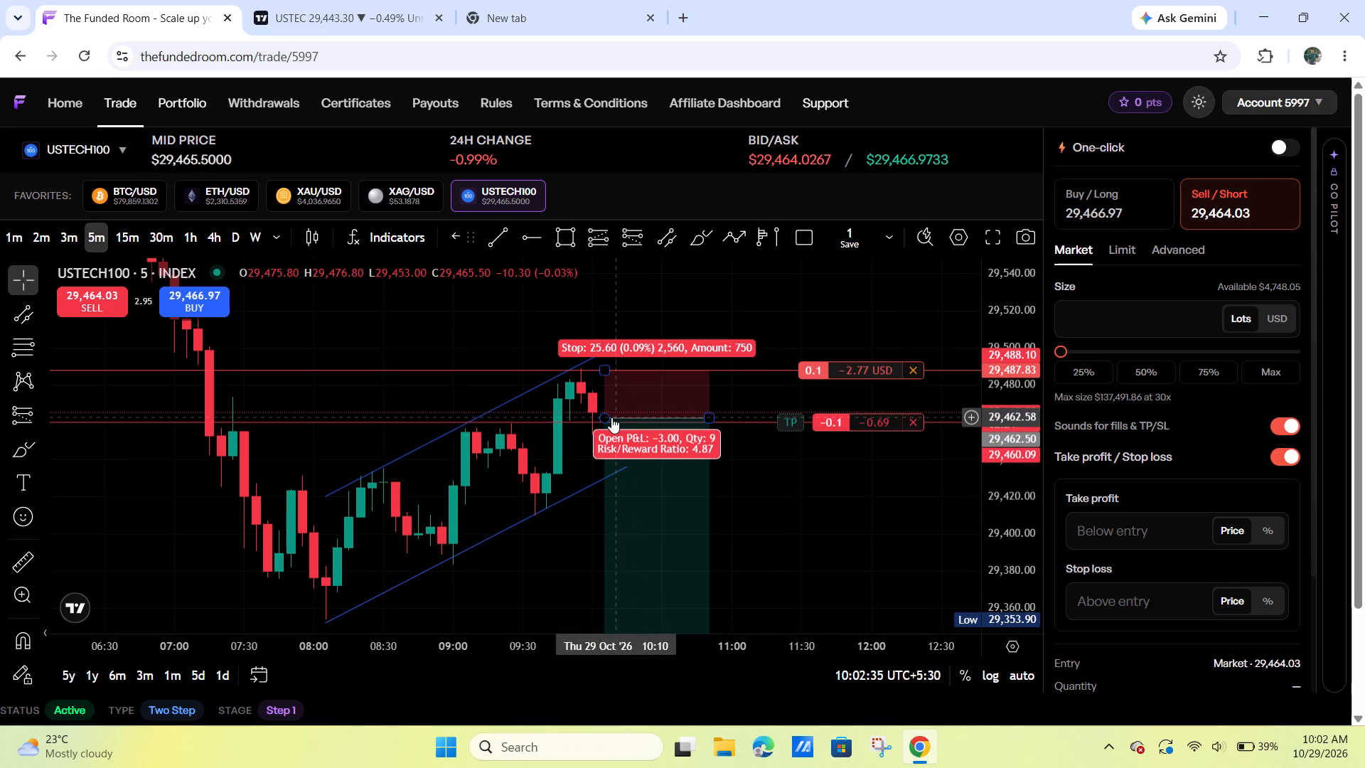
{"action": "left_click", "coordinate": [609, 417]}
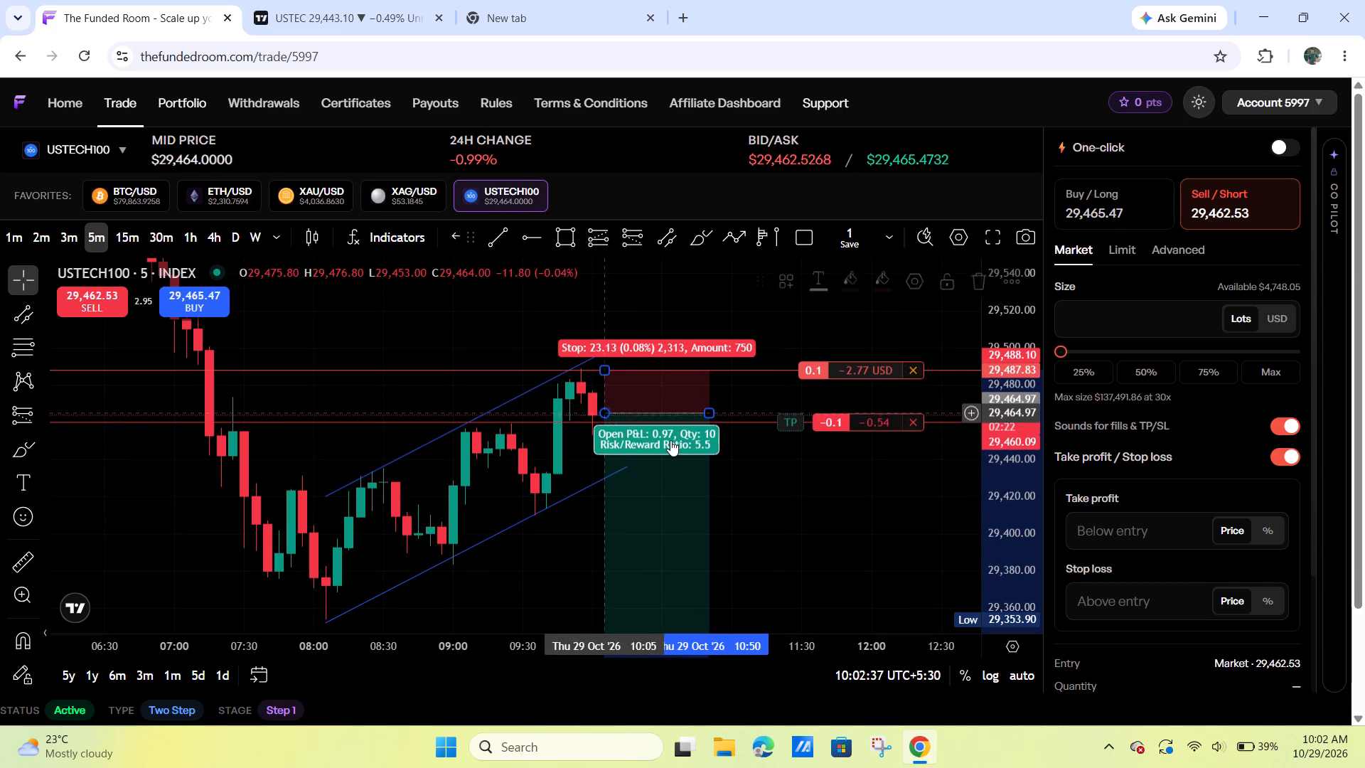
Switch to the TradingView chart and show US Tech 100 in 3-minute candles.
{"action": "left_click_drag", "start_coordinate": [809, 506], "coordinate": [818, 465]}
{"action": "scroll", "coordinate": [837, 506], "scroll_direction": "down", "scroll_amount": 3}
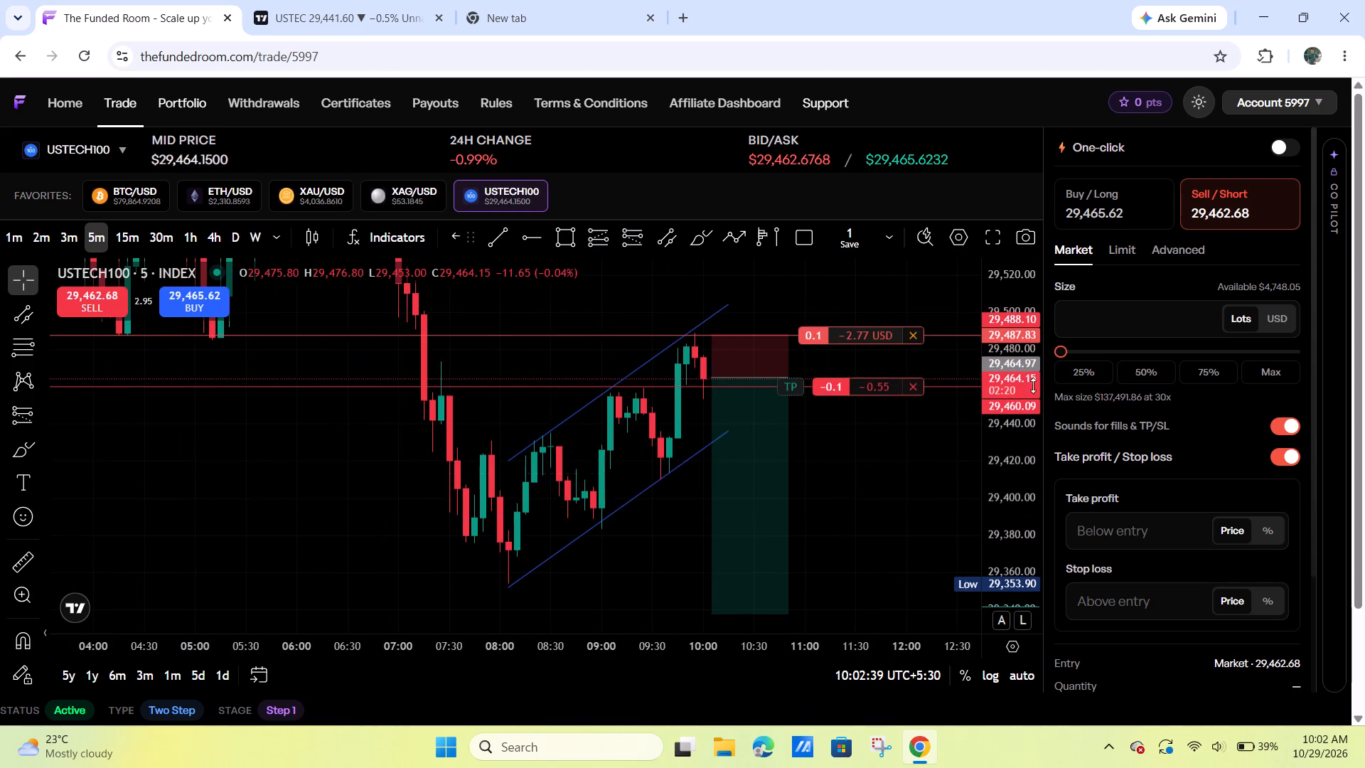
{"action": "left_click_drag", "start_coordinate": [1039, 370], "coordinate": [1002, 505]}
{"action": "left_click_drag", "start_coordinate": [885, 503], "coordinate": [960, 498]}
{"action": "left_click", "coordinate": [345, 0]}
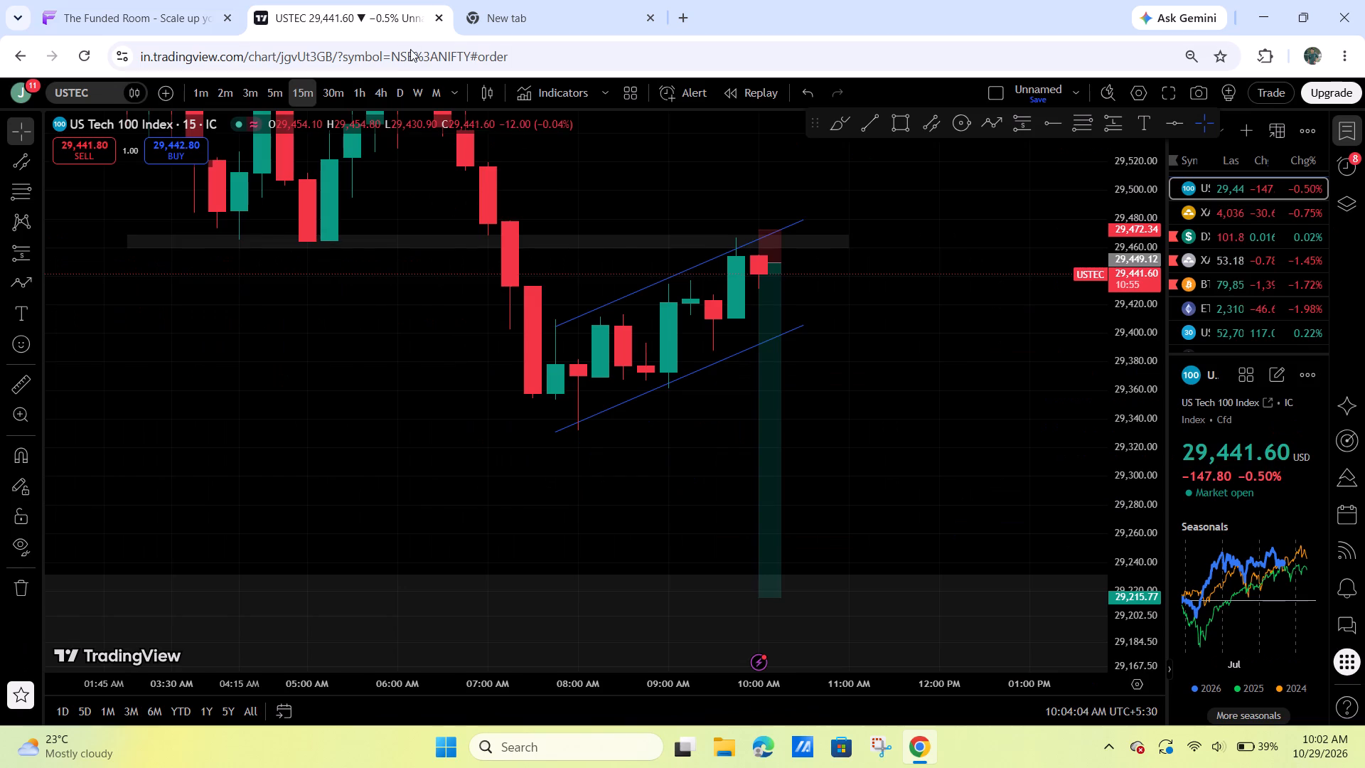
{"action": "scroll", "coordinate": [850, 429], "scroll_direction": "up", "scroll_amount": 2}
{"action": "left_click", "coordinate": [262, 90]}
{"action": "left_click", "coordinate": [278, 92]}
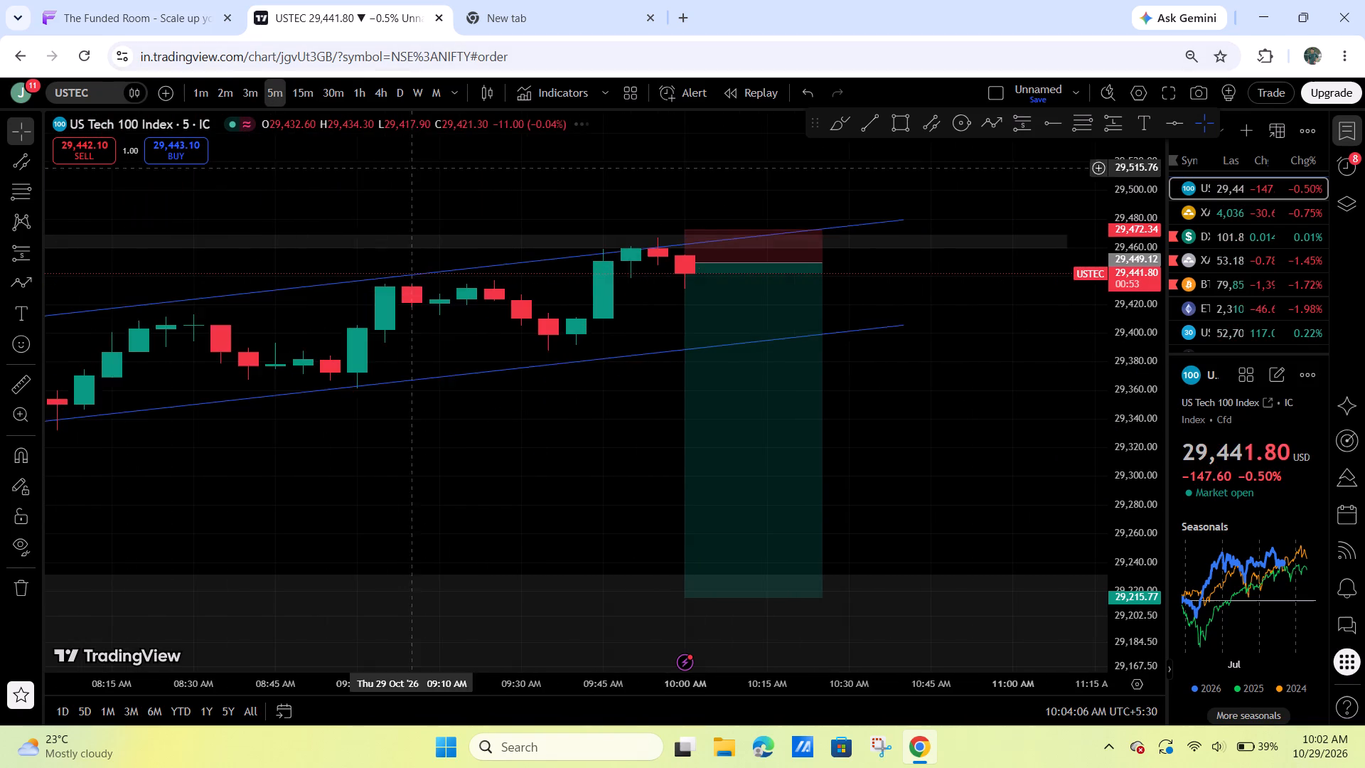
{"action": "scroll", "coordinate": [699, 348], "scroll_direction": "down", "scroll_amount": 5}
{"action": "left_click", "coordinate": [239, 90]}
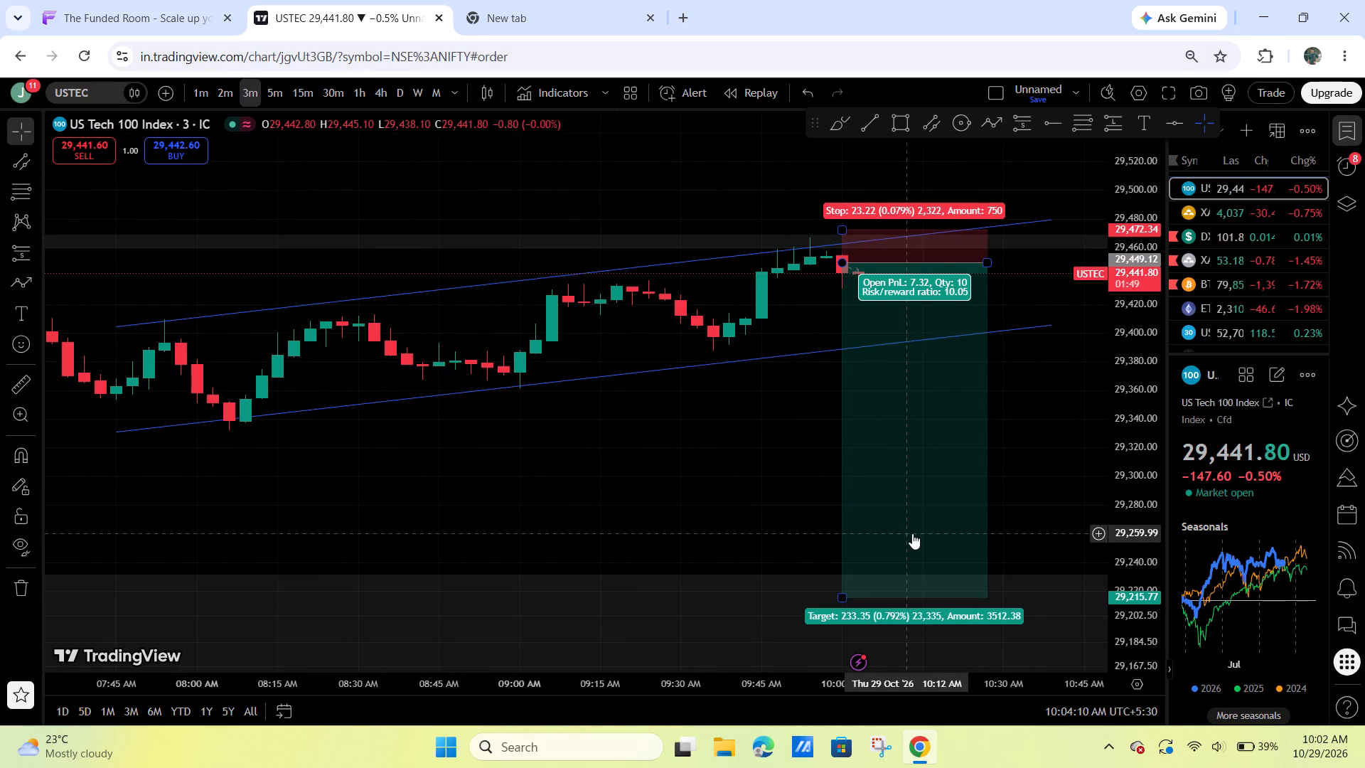
Raise the short position drawing's target to the channel's lower line, at about 29,389.00.
{"action": "left_click_drag", "start_coordinate": [845, 595], "coordinate": [872, 348]}
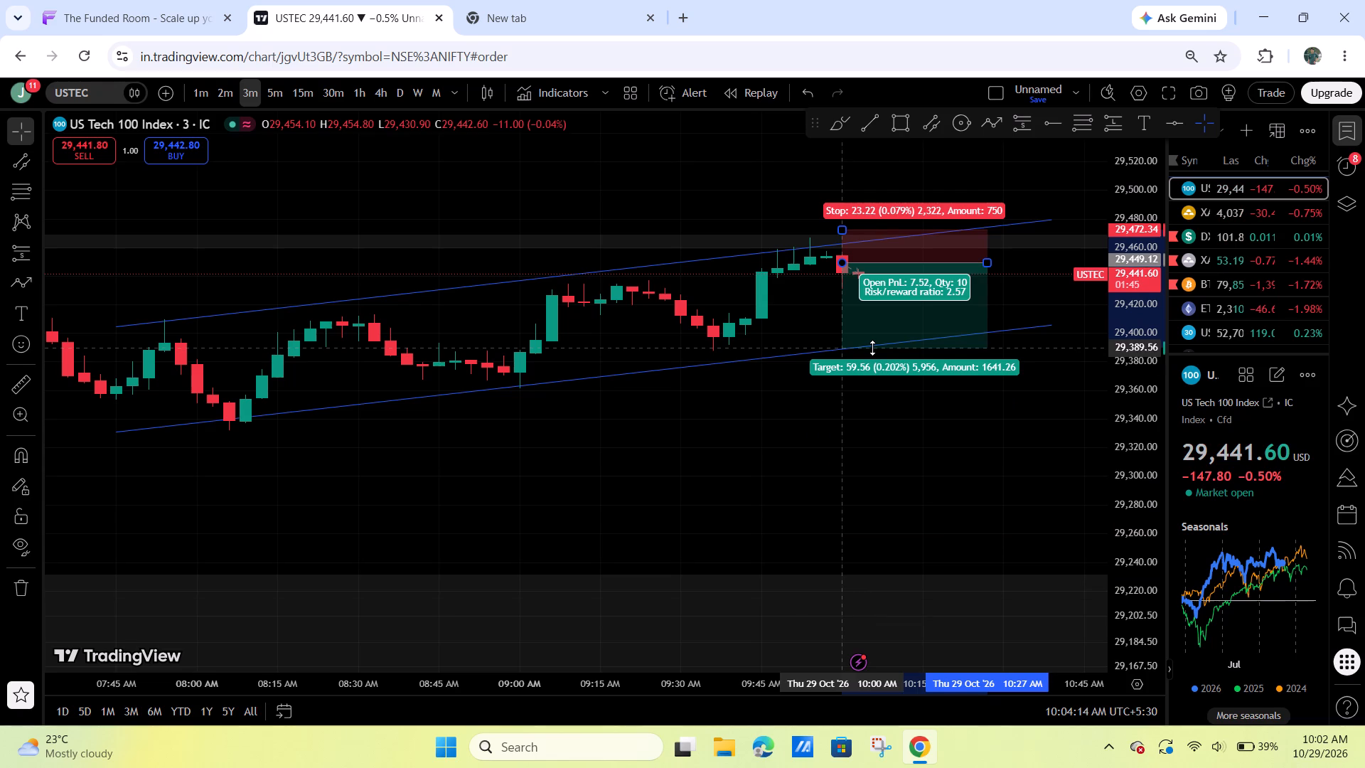
{"action": "left_click_drag", "start_coordinate": [872, 348], "coordinate": [872, 349]}
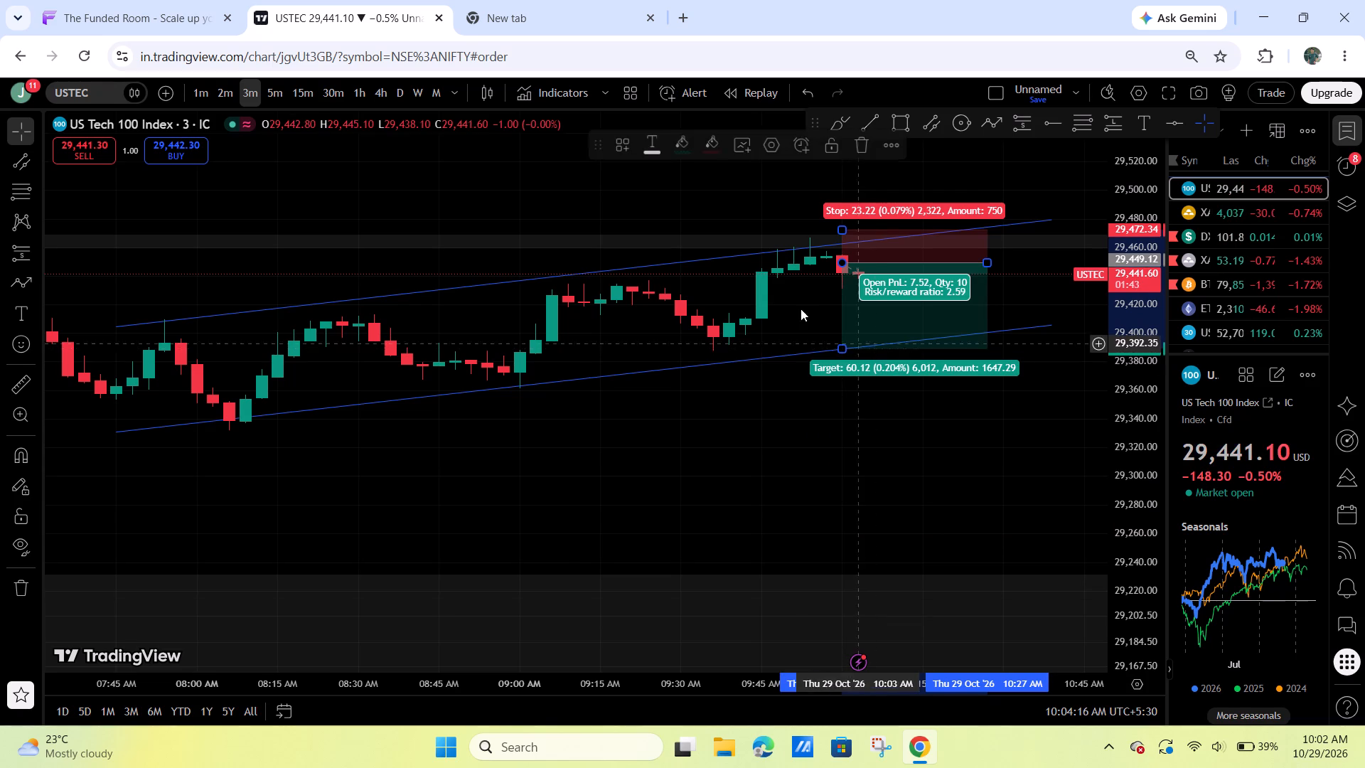
Back on The Funded Room's USTECH100 chart, raise the short position drawing's target to about 29,415.87.
{"action": "left_click", "coordinate": [164, 0]}
{"action": "left_click_drag", "start_coordinate": [934, 504], "coordinate": [874, 439]}
{"action": "scroll", "coordinate": [859, 465], "scroll_direction": "up", "scroll_amount": 4}
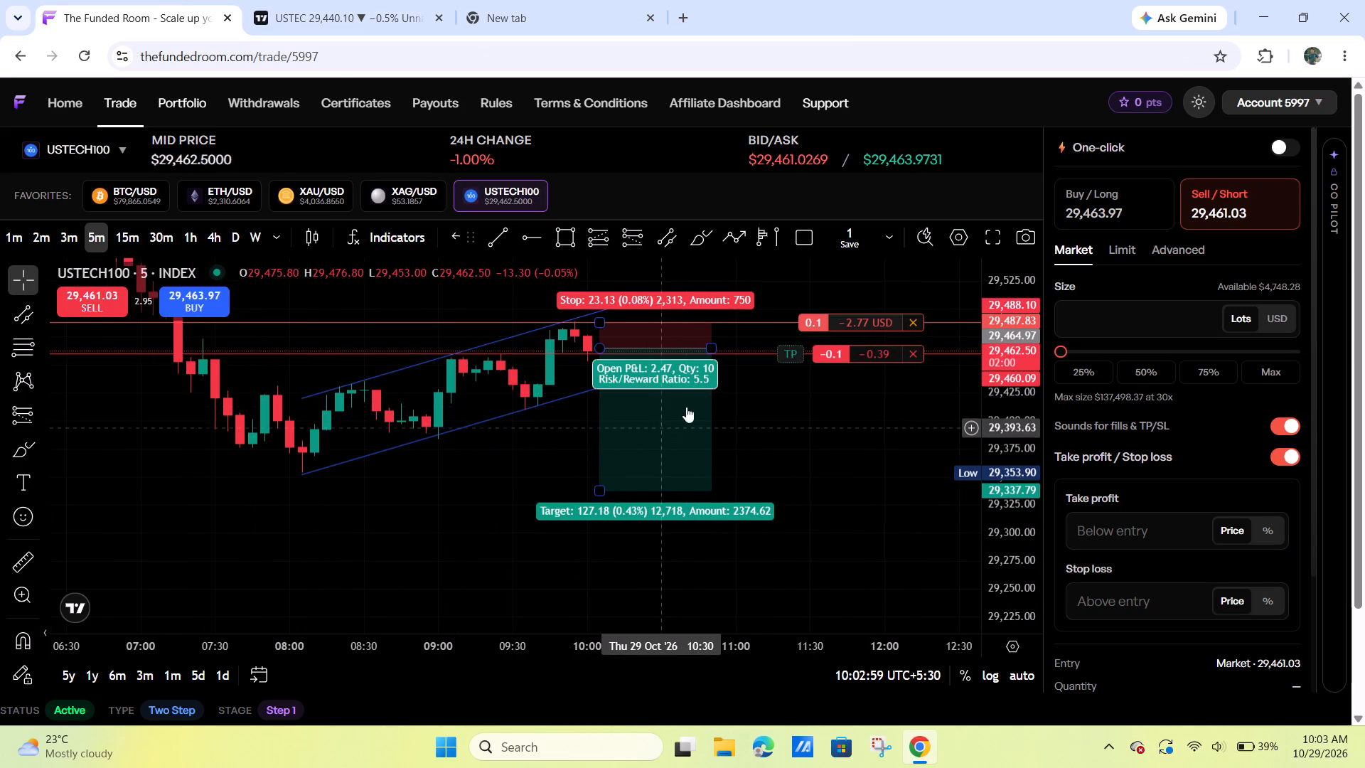
{"action": "left_click_drag", "start_coordinate": [604, 492], "coordinate": [628, 406]}
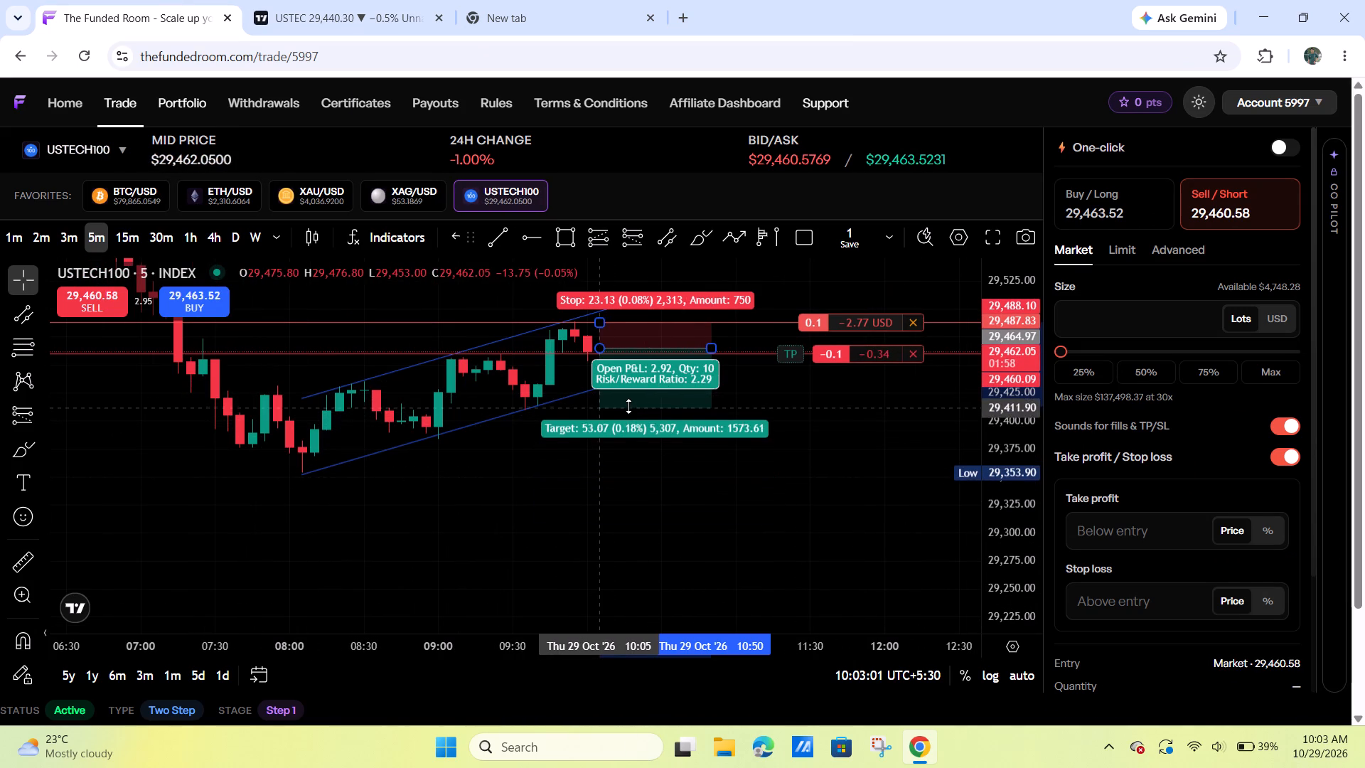
{"action": "left_click_drag", "start_coordinate": [628, 406], "coordinate": [634, 400]}
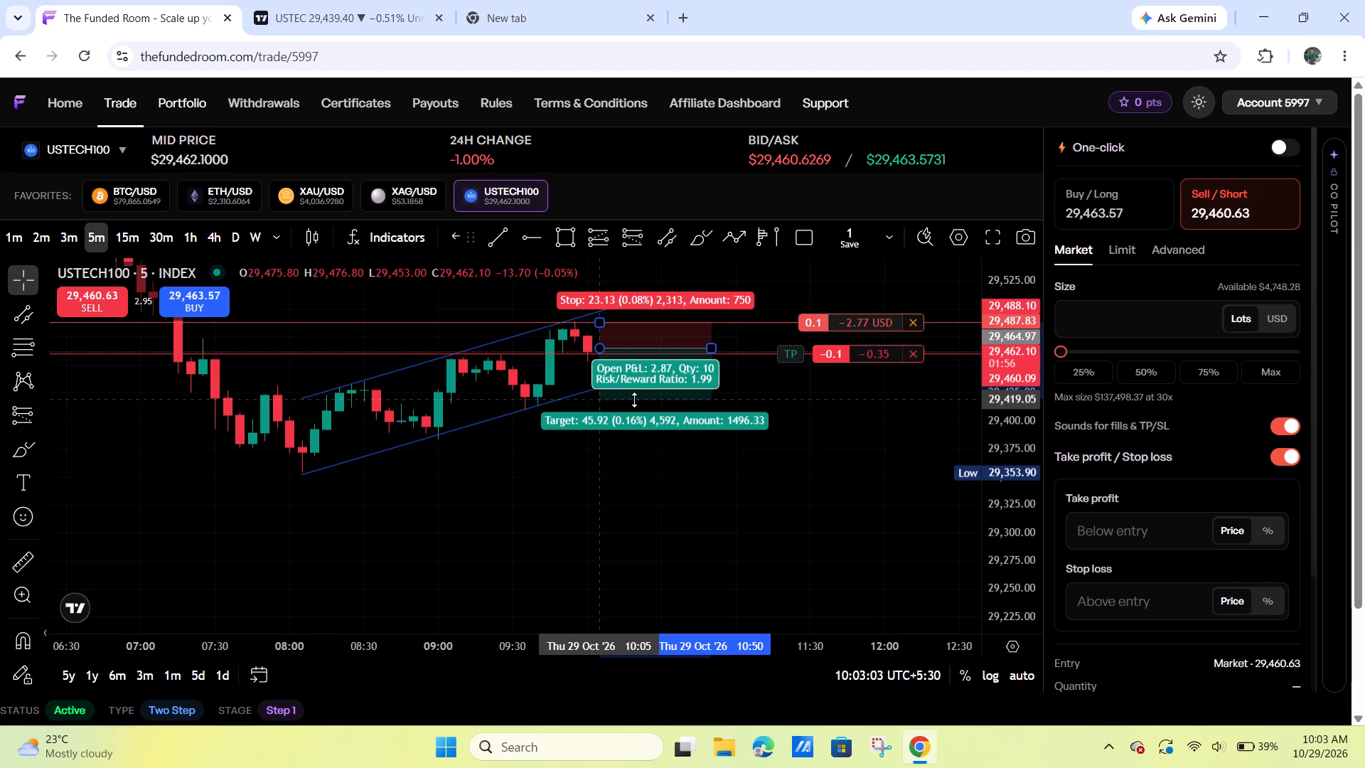
{"action": "left_click_drag", "start_coordinate": [634, 400], "coordinate": [636, 402]}
Examine the USTECH100 5-minute price action around the rising channel, the open short and its stop level.
{"action": "left_click_drag", "start_coordinate": [623, 468], "coordinate": [670, 566]}
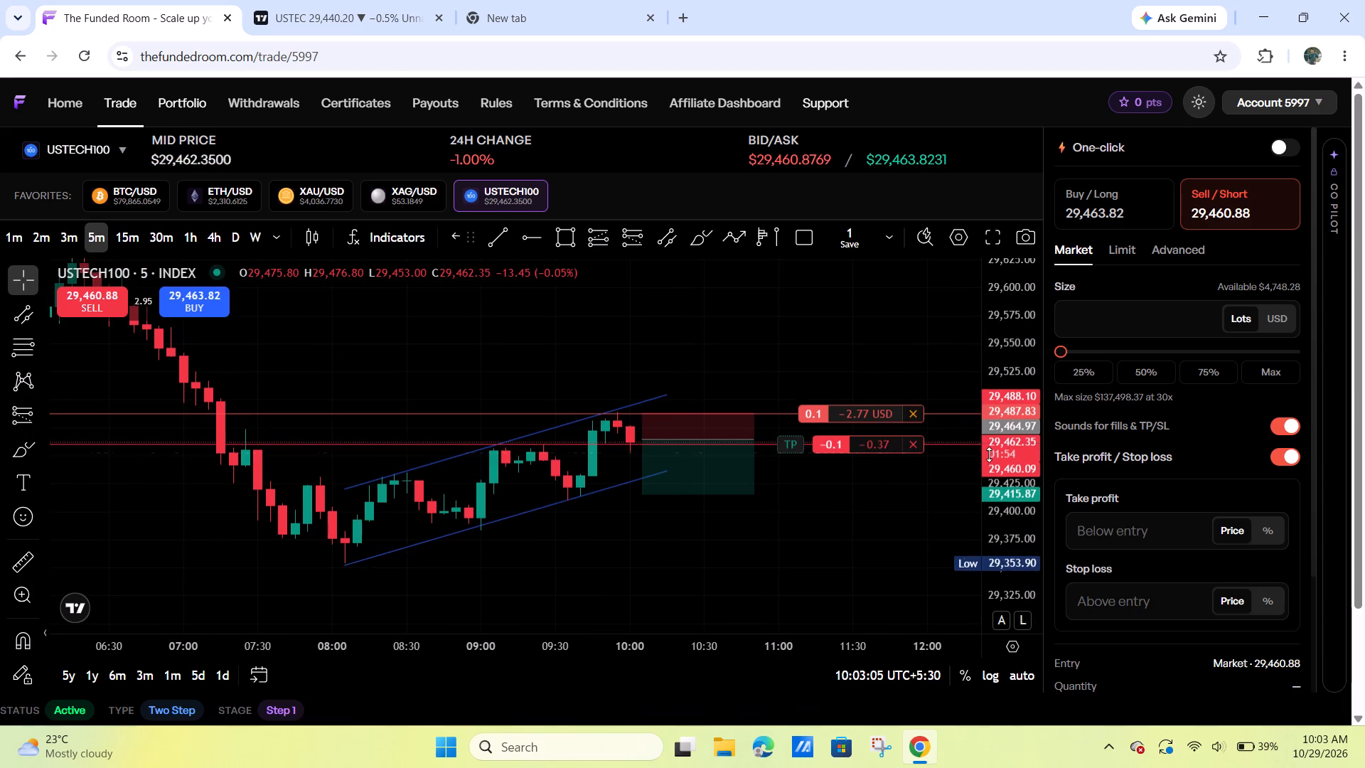
{"action": "left_click_drag", "start_coordinate": [998, 537], "coordinate": [992, 238]}
{"action": "left_click_drag", "start_coordinate": [876, 536], "coordinate": [892, 471]}
{"action": "scroll", "coordinate": [885, 489], "scroll_direction": "down", "scroll_amount": 1}
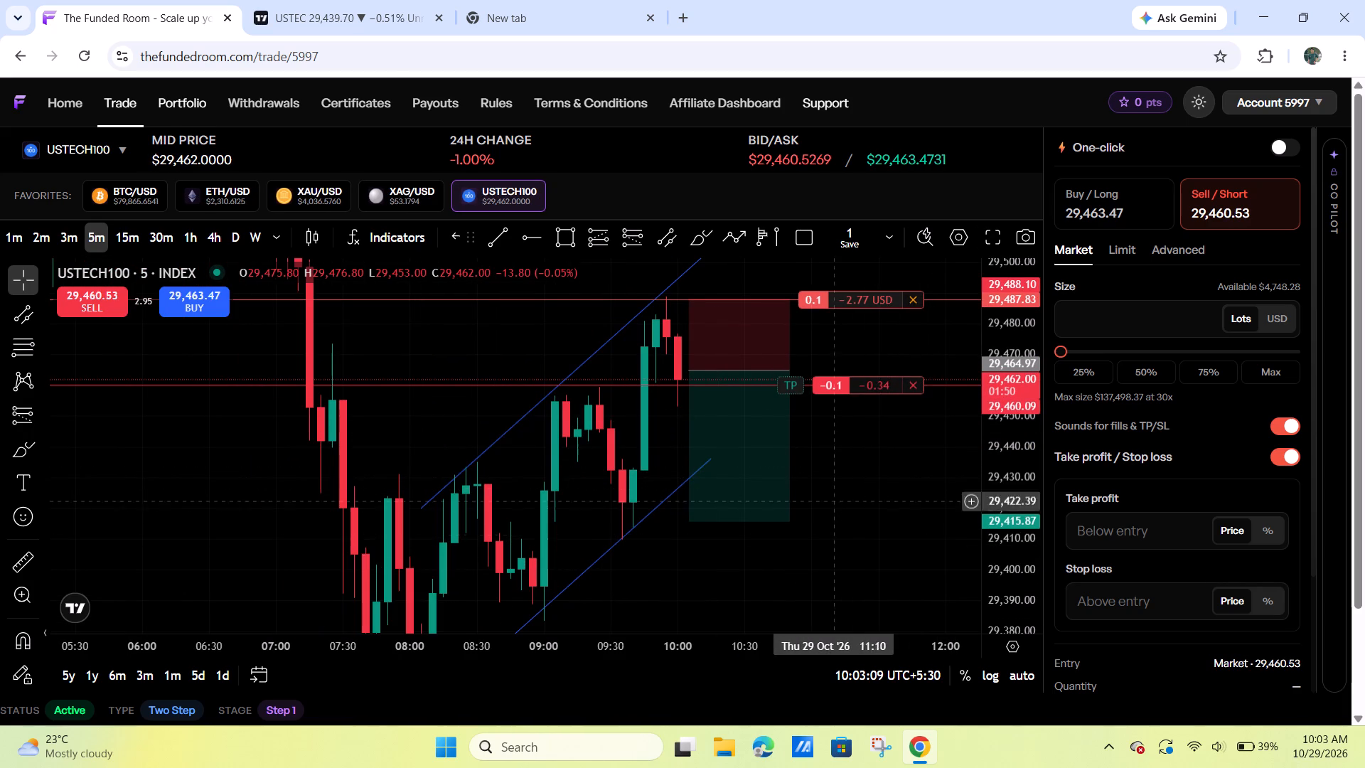
{"action": "left_click_drag", "start_coordinate": [862, 502], "coordinate": [898, 489]}
{"action": "left_click_drag", "start_coordinate": [1002, 343], "coordinate": [1002, 388]}
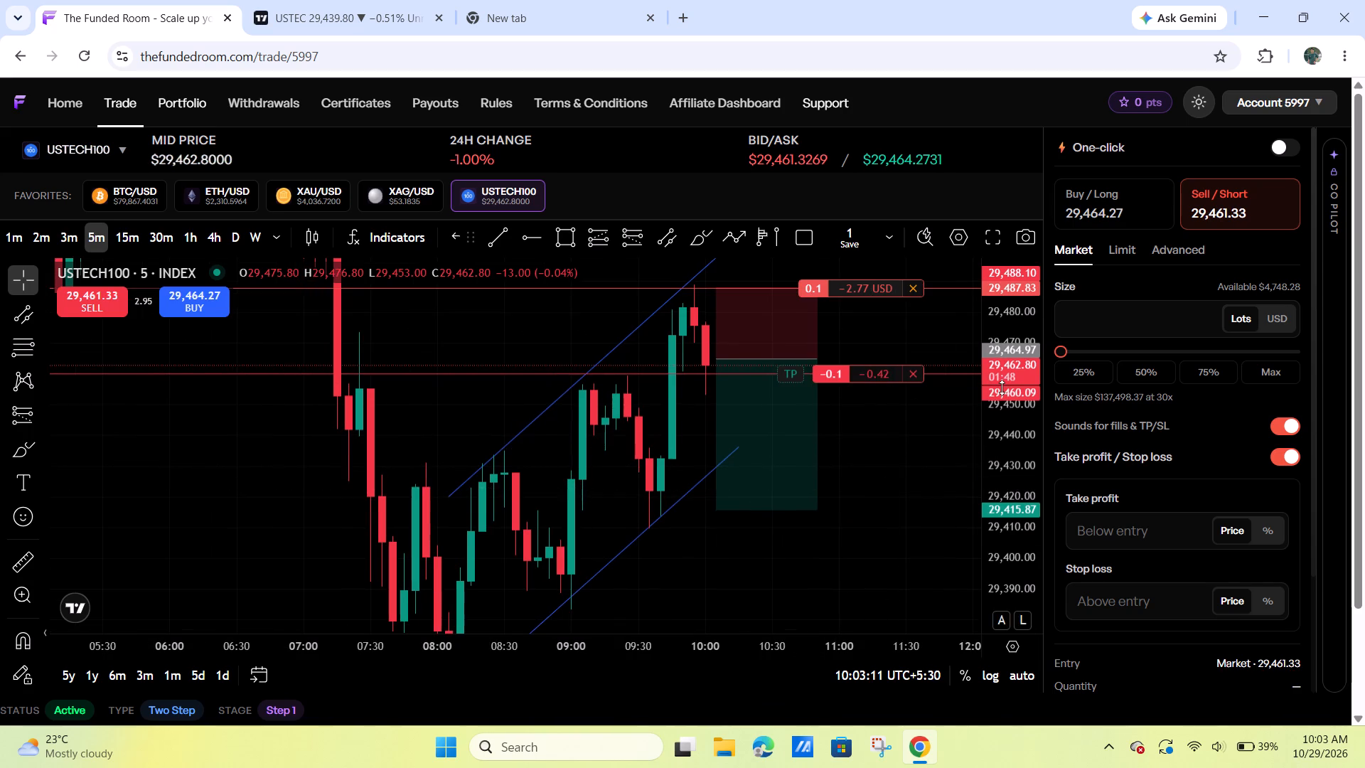
{"action": "left_click_drag", "start_coordinate": [1002, 388], "coordinate": [997, 413]}
{"action": "left_click_drag", "start_coordinate": [951, 453], "coordinate": [875, 448]}
{"action": "left_click_drag", "start_coordinate": [877, 462], "coordinate": [894, 454]}
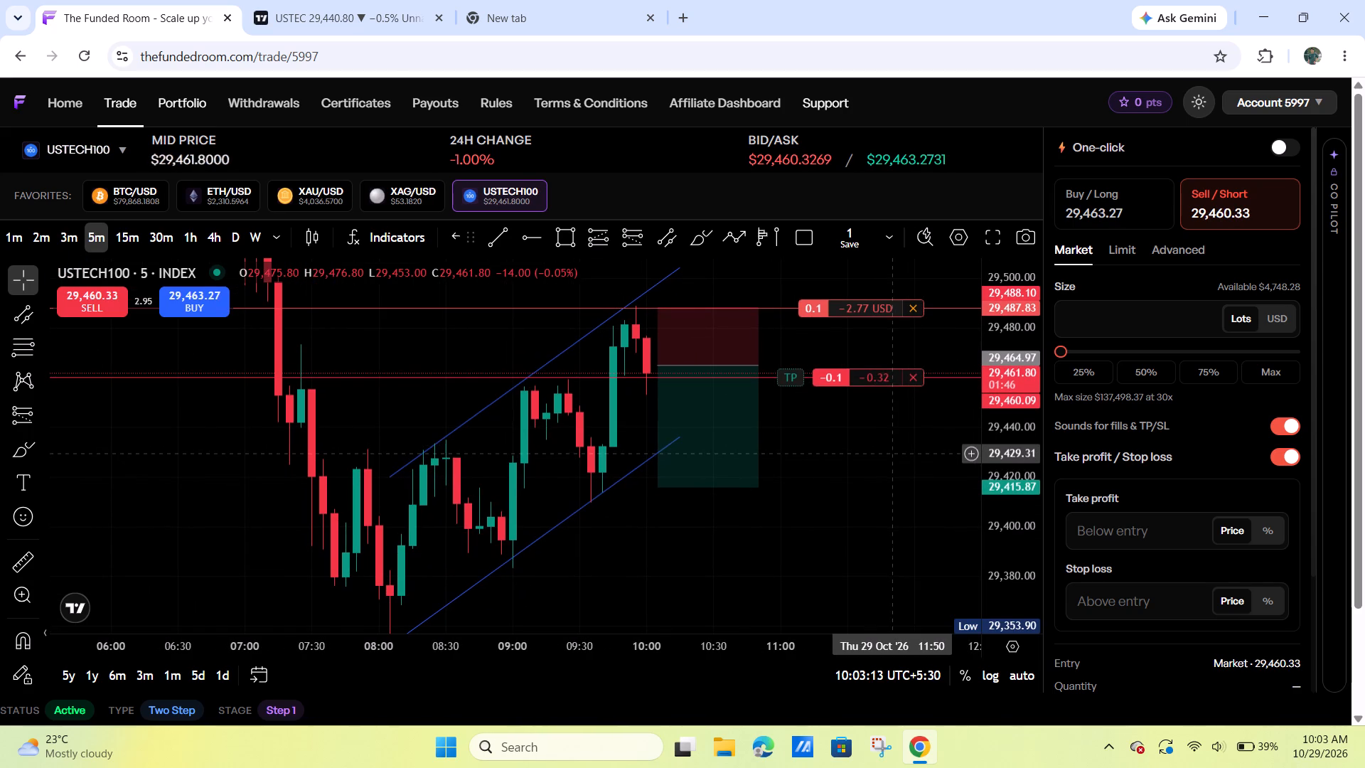
{"action": "left_click_drag", "start_coordinate": [1000, 336], "coordinate": [967, 432]}
{"action": "left_click_drag", "start_coordinate": [875, 452], "coordinate": [874, 430]}
{"action": "left_click", "coordinate": [875, 428]}
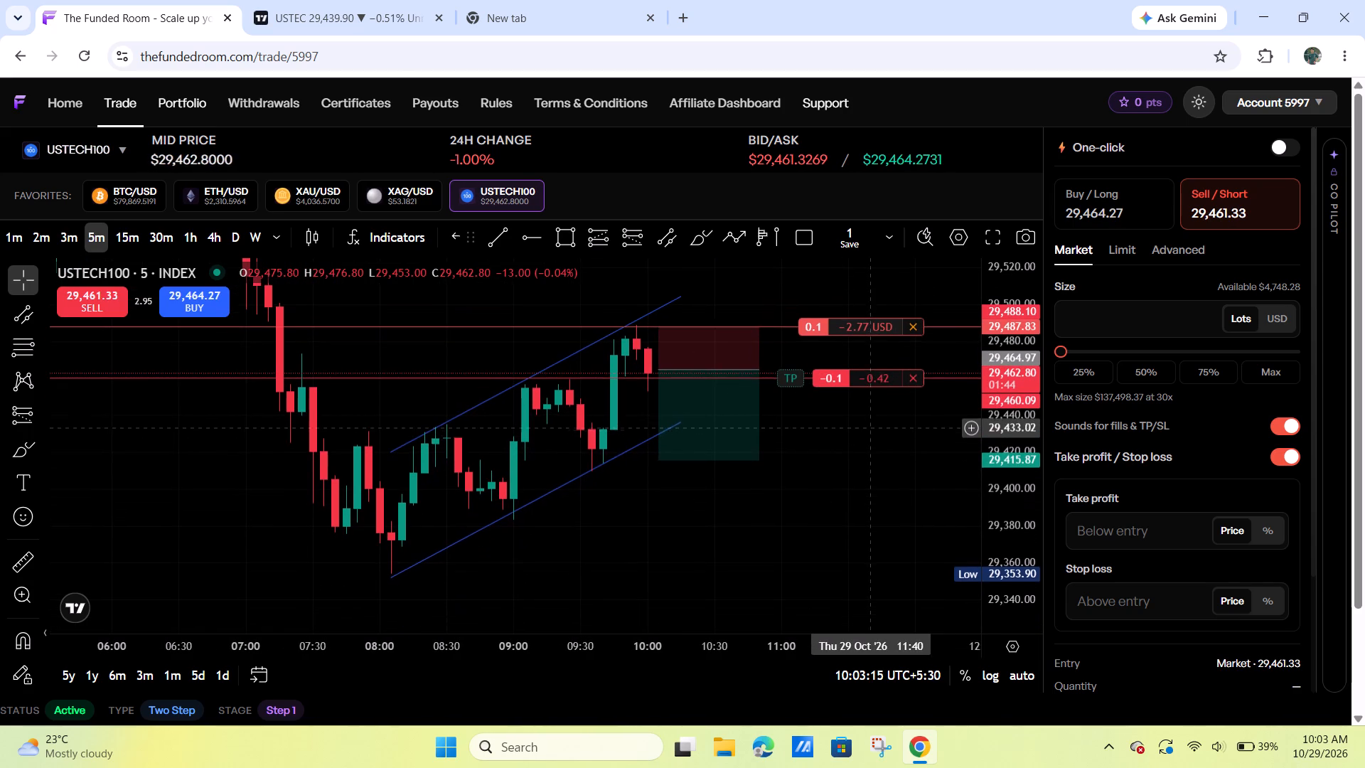
{"action": "left_click_drag", "start_coordinate": [790, 517], "coordinate": [838, 498]}
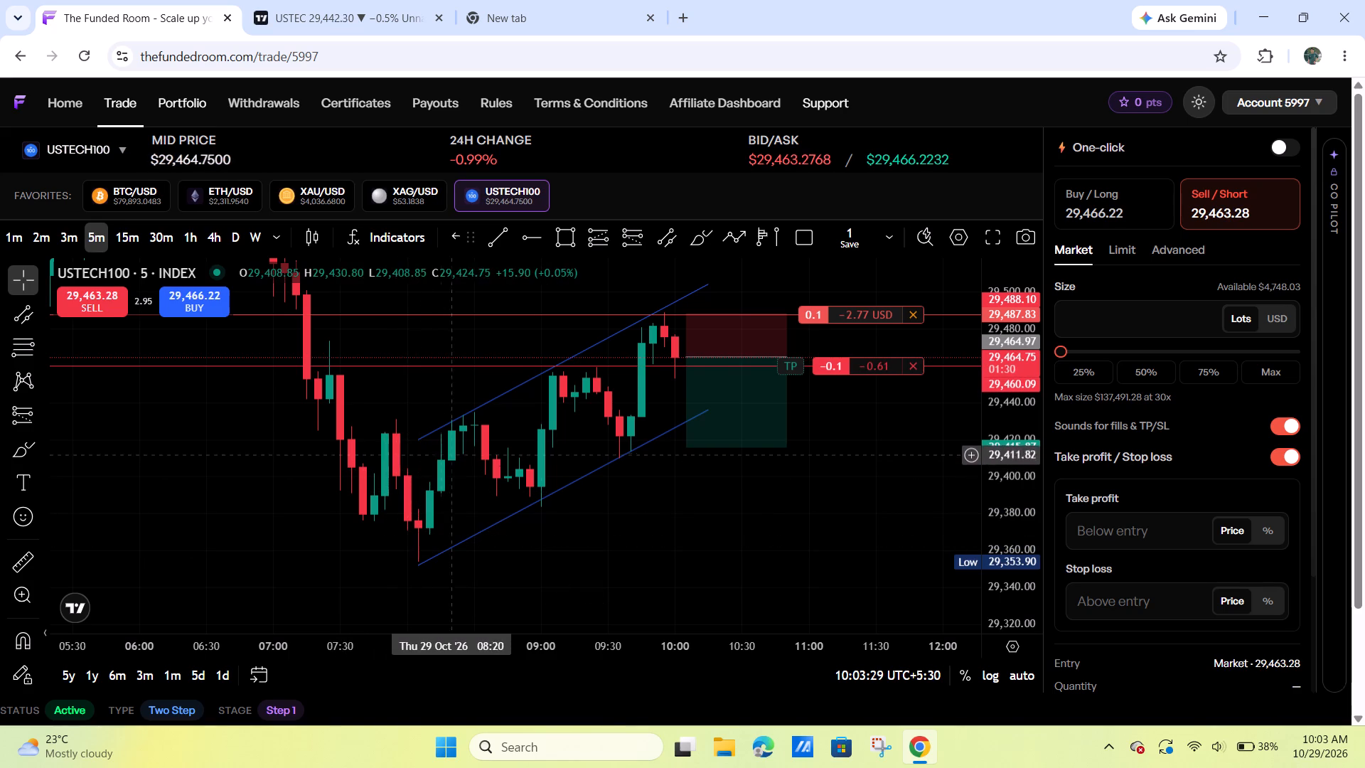
{"action": "left_click_drag", "start_coordinate": [874, 490], "coordinate": [1013, 532]}
{"action": "left_click_drag", "start_coordinate": [1020, 527], "coordinate": [1001, 516]}
{"action": "left_click_drag", "start_coordinate": [927, 544], "coordinate": [899, 544]}
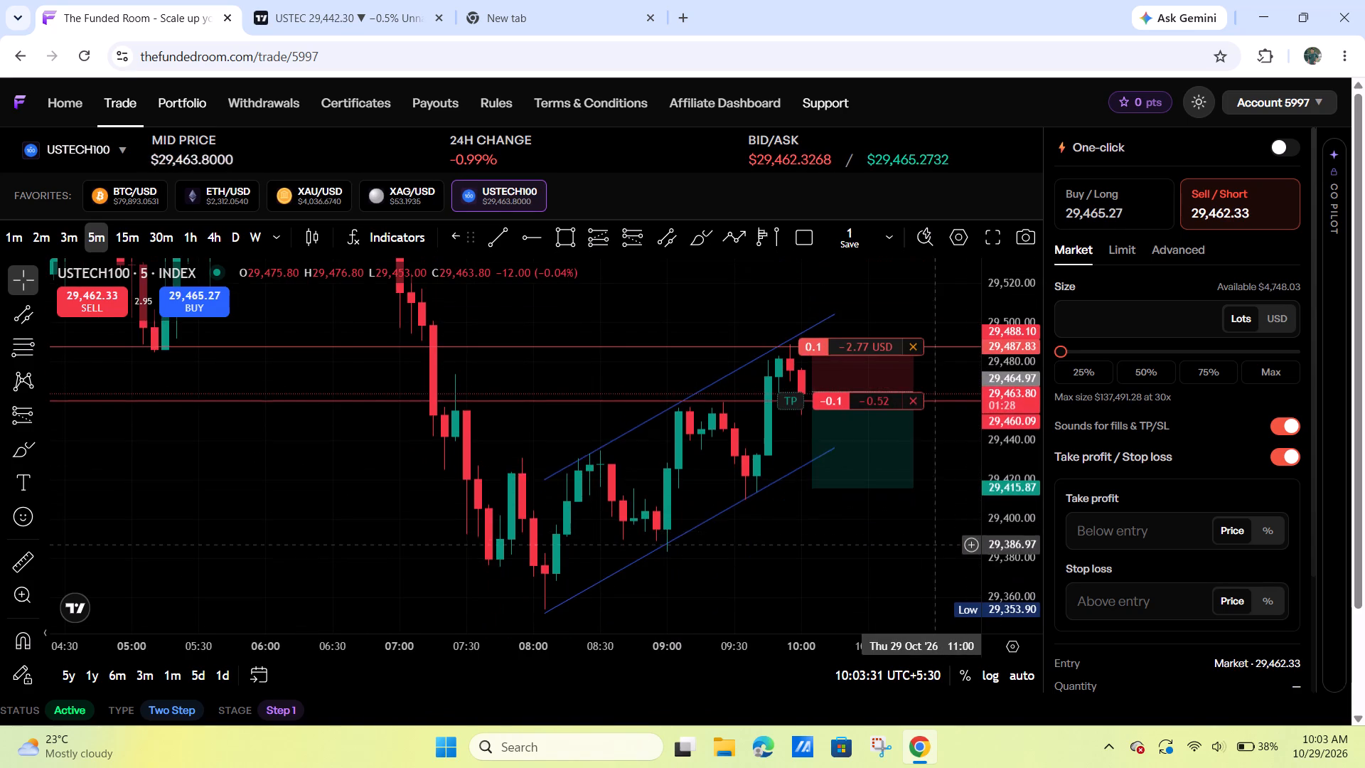
{"action": "left_click_drag", "start_coordinate": [899, 544], "coordinate": [825, 543]}
{"action": "left_click_drag", "start_coordinate": [1017, 390], "coordinate": [1003, 453]}
{"action": "left_click_drag", "start_coordinate": [965, 474], "coordinate": [897, 474]}
{"action": "scroll", "coordinate": [852, 511], "scroll_direction": "down", "scroll_amount": 1}
{"action": "left_click_drag", "start_coordinate": [860, 515], "coordinate": [734, 509]}
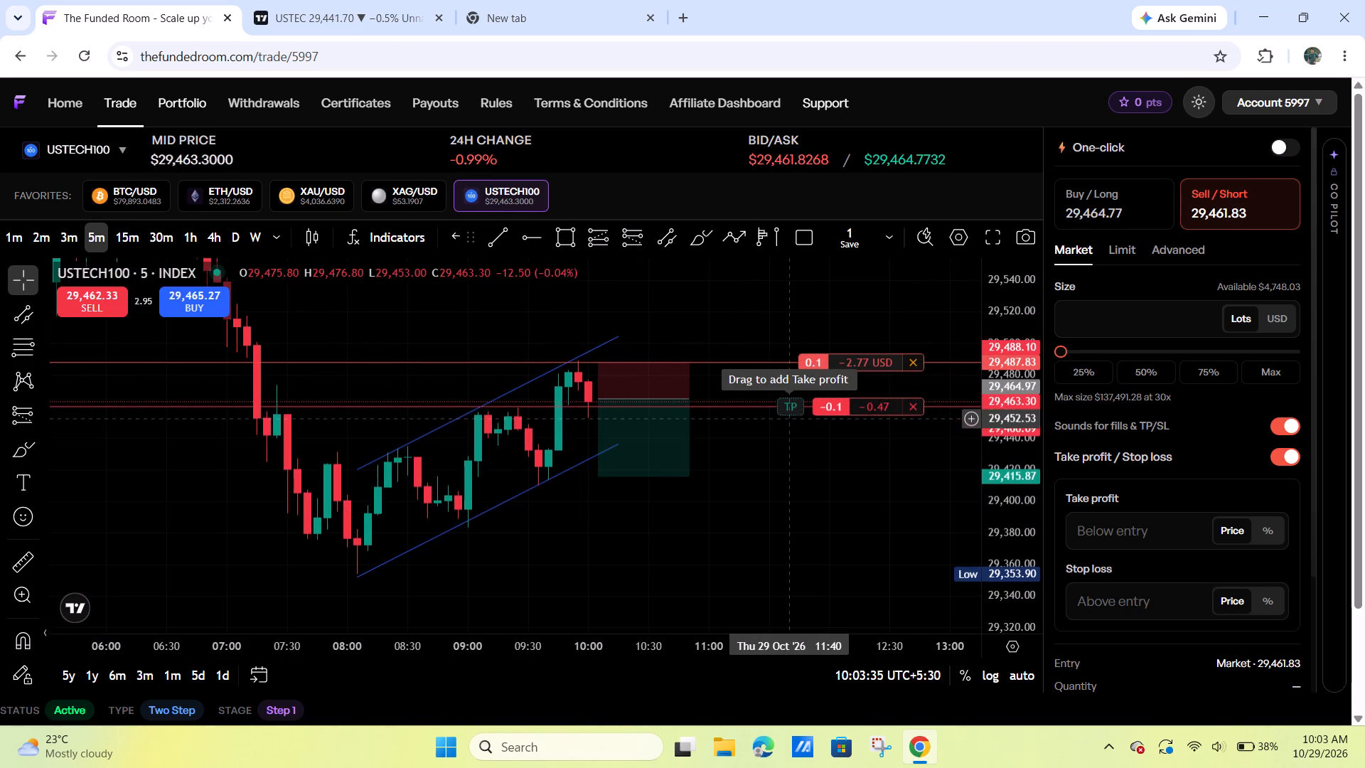
{"action": "left_click_drag", "start_coordinate": [799, 494], "coordinate": [801, 436]}
{"action": "scroll", "coordinate": [797, 464], "scroll_direction": "down", "scroll_amount": 2}
{"action": "left_click_drag", "start_coordinate": [816, 474], "coordinate": [695, 487]}
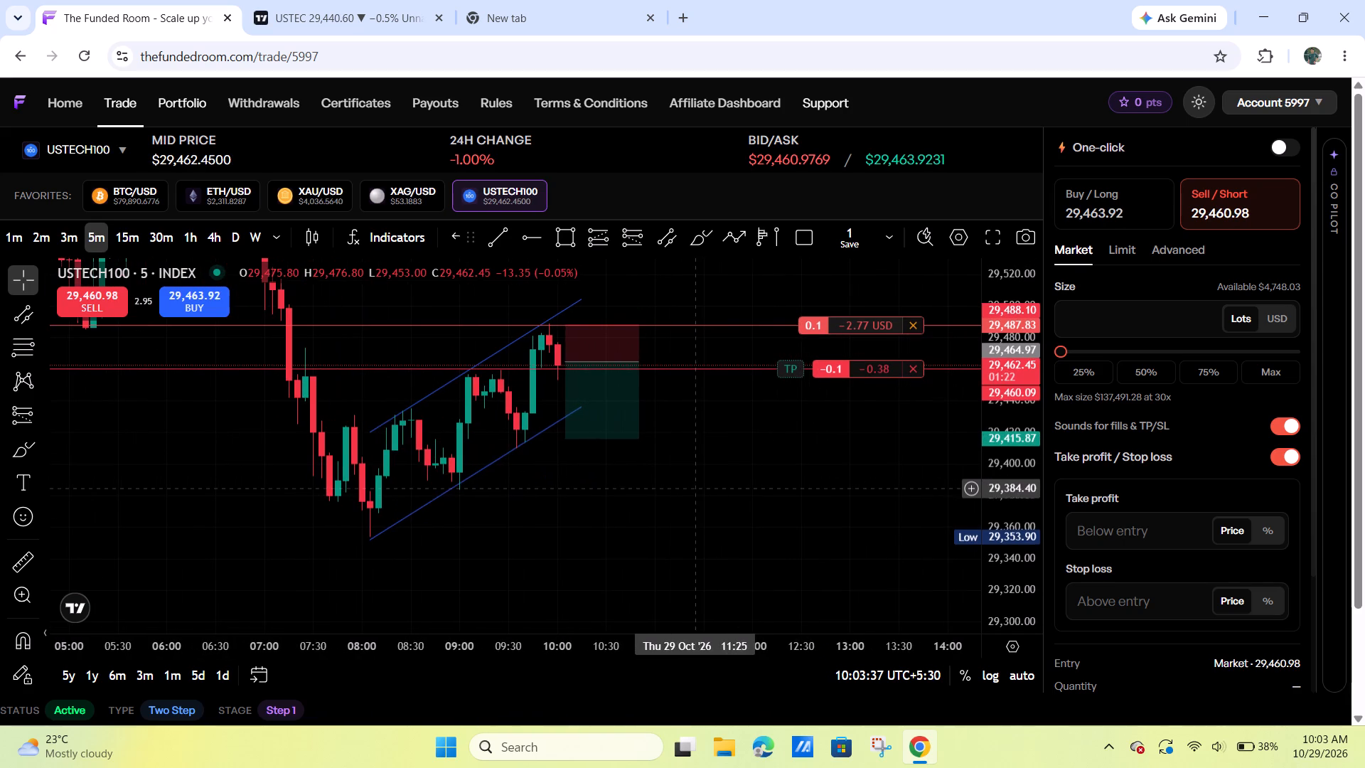
Extend the rising parallel channel forward to about 10:25.
{"action": "left_click_drag", "start_coordinate": [584, 405], "coordinate": [602, 400]}
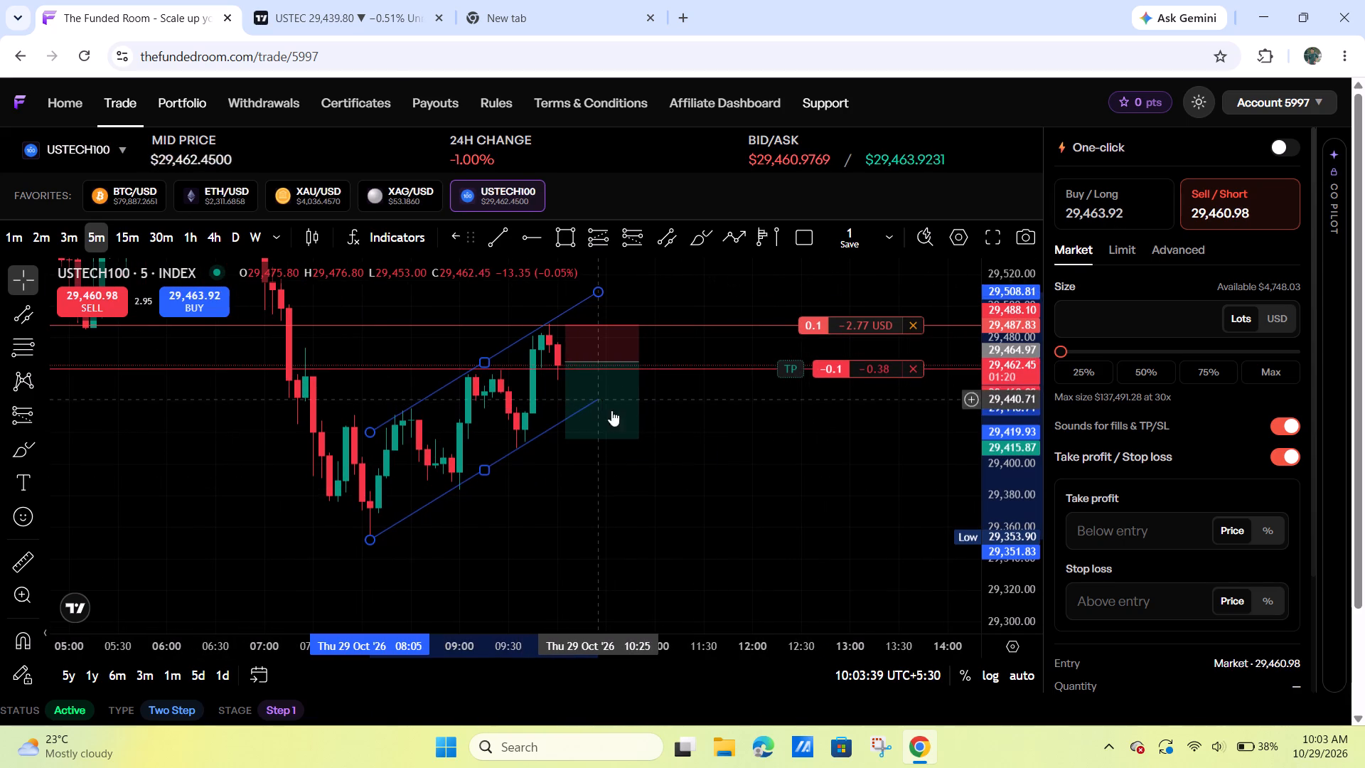
Switch to TradingView and examine the US Tech 100 3-minute chart around the channel and the short position drawing.
{"action": "left_click_drag", "start_coordinate": [747, 486], "coordinate": [915, 485]}
{"action": "scroll", "coordinate": [811, 508], "scroll_direction": "up", "scroll_amount": 3}
{"action": "left_click_drag", "start_coordinate": [997, 355], "coordinate": [997, 434]}
{"action": "left_click_drag", "start_coordinate": [956, 455], "coordinate": [936, 459]}
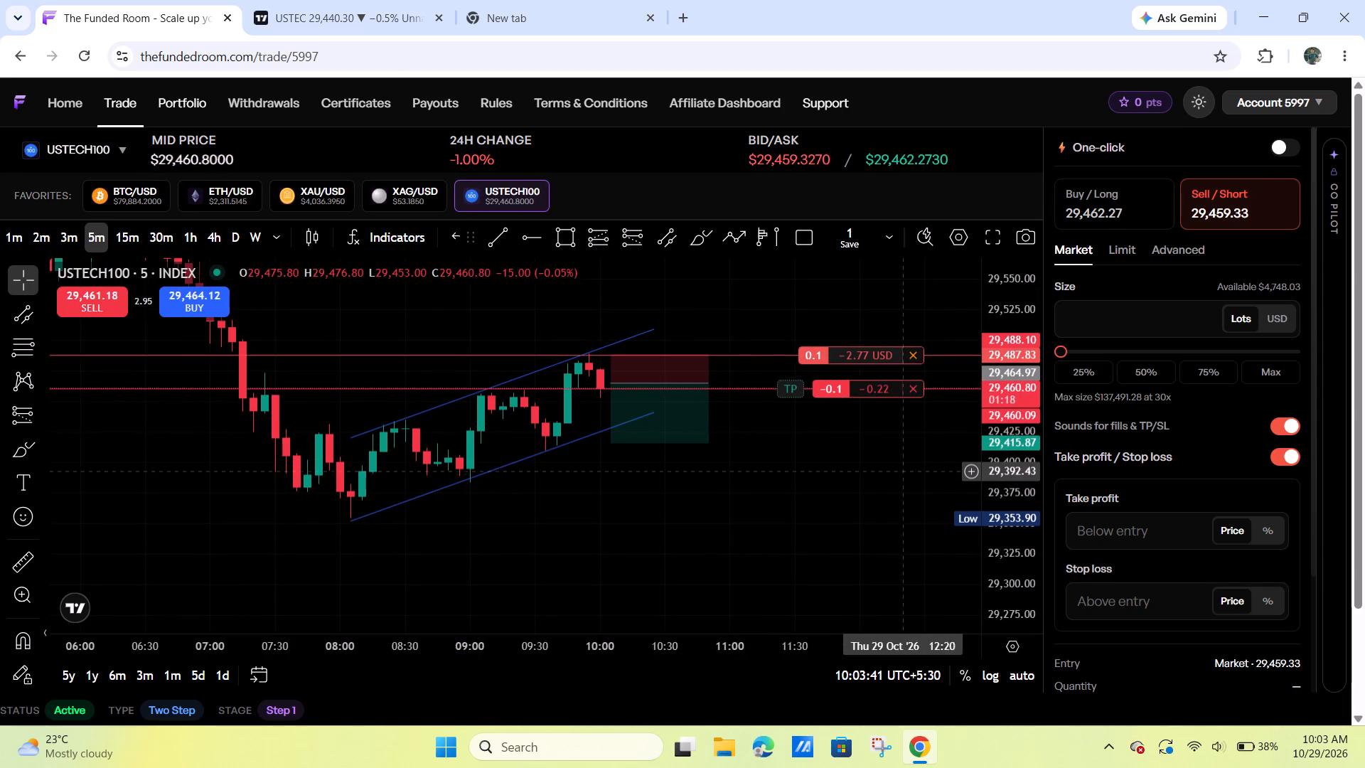
{"action": "left_click_drag", "start_coordinate": [818, 478], "coordinate": [845, 478]}
{"action": "left_click", "coordinate": [282, 0]}
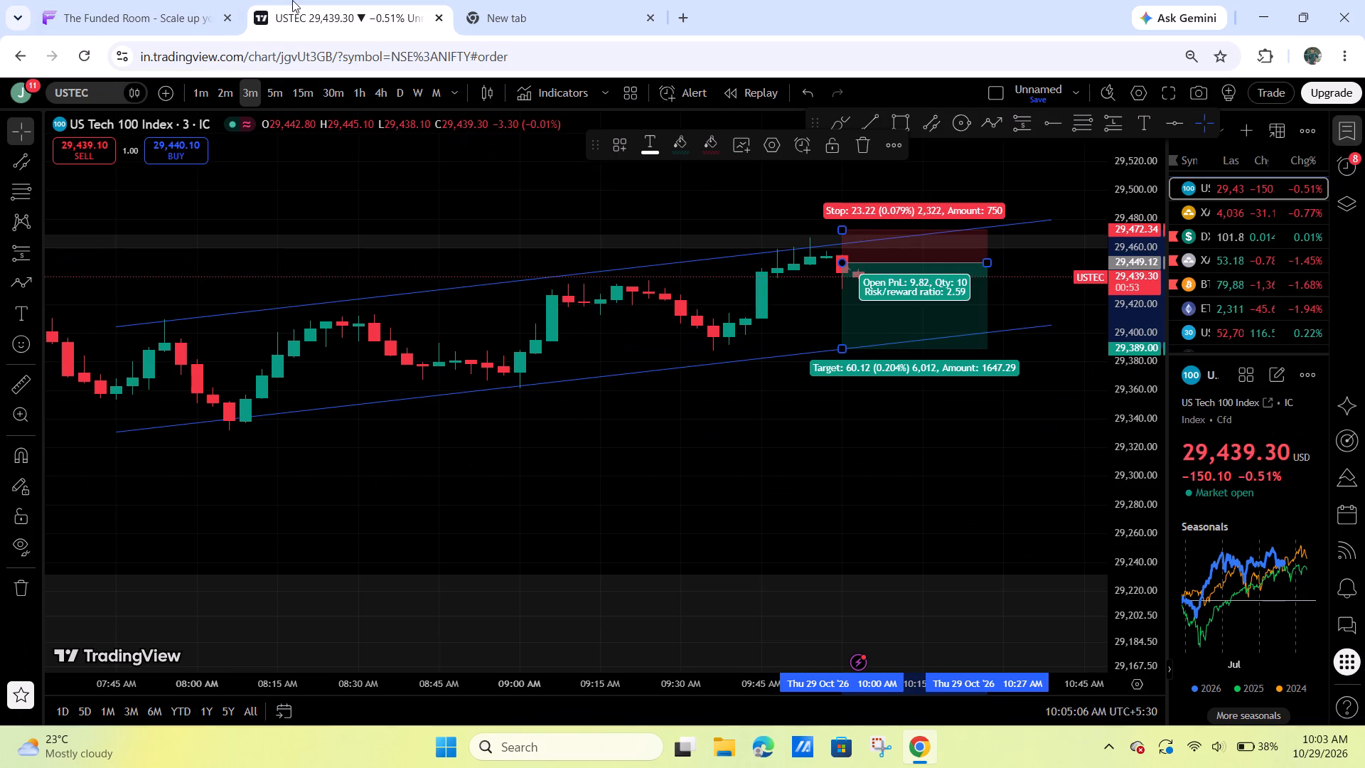
{"action": "left_click_drag", "start_coordinate": [796, 465], "coordinate": [655, 511]}
{"action": "scroll", "coordinate": [749, 471], "scroll_direction": "down", "scroll_amount": 5}
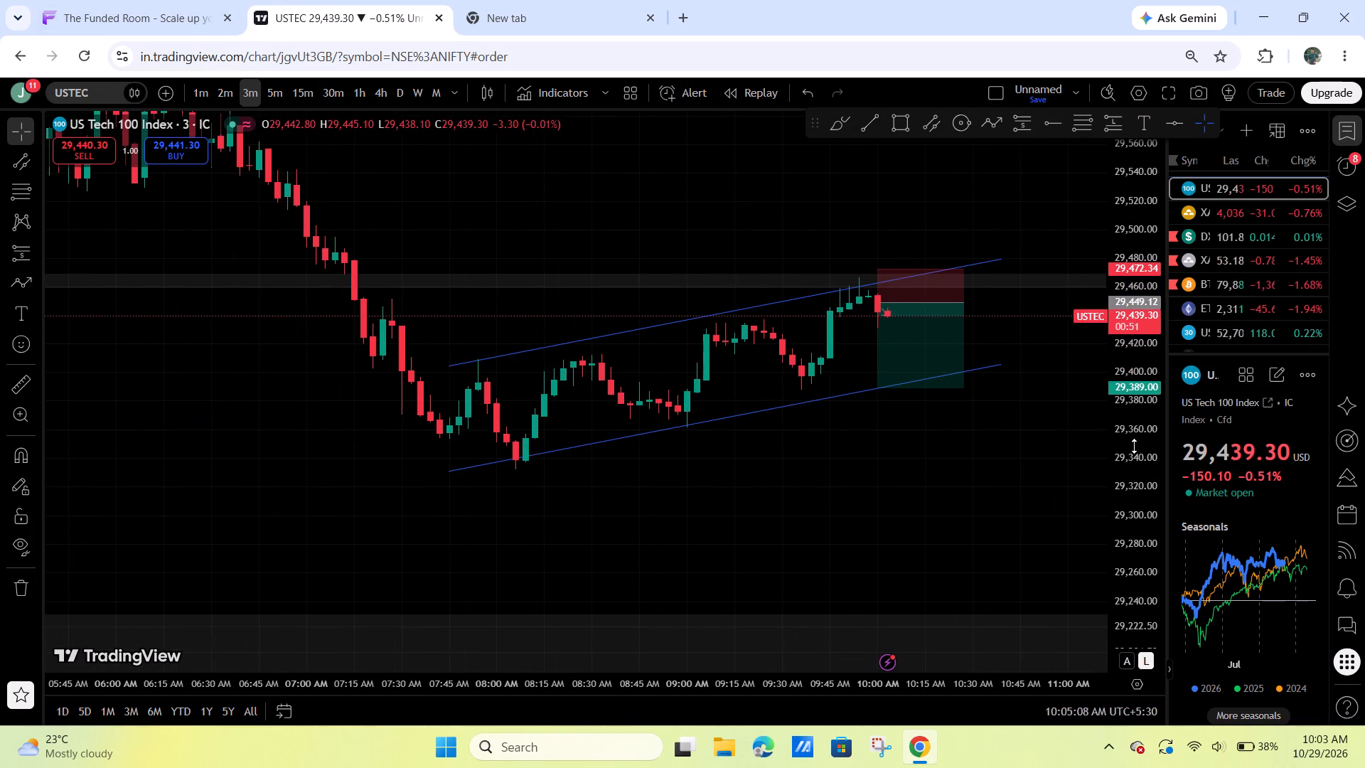
{"action": "left_click_drag", "start_coordinate": [1132, 458], "coordinate": [1078, 264]}
{"action": "left_click_drag", "start_coordinate": [1027, 284], "coordinate": [882, 337]}
{"action": "left_click_drag", "start_coordinate": [1110, 304], "coordinate": [1110, 338]}
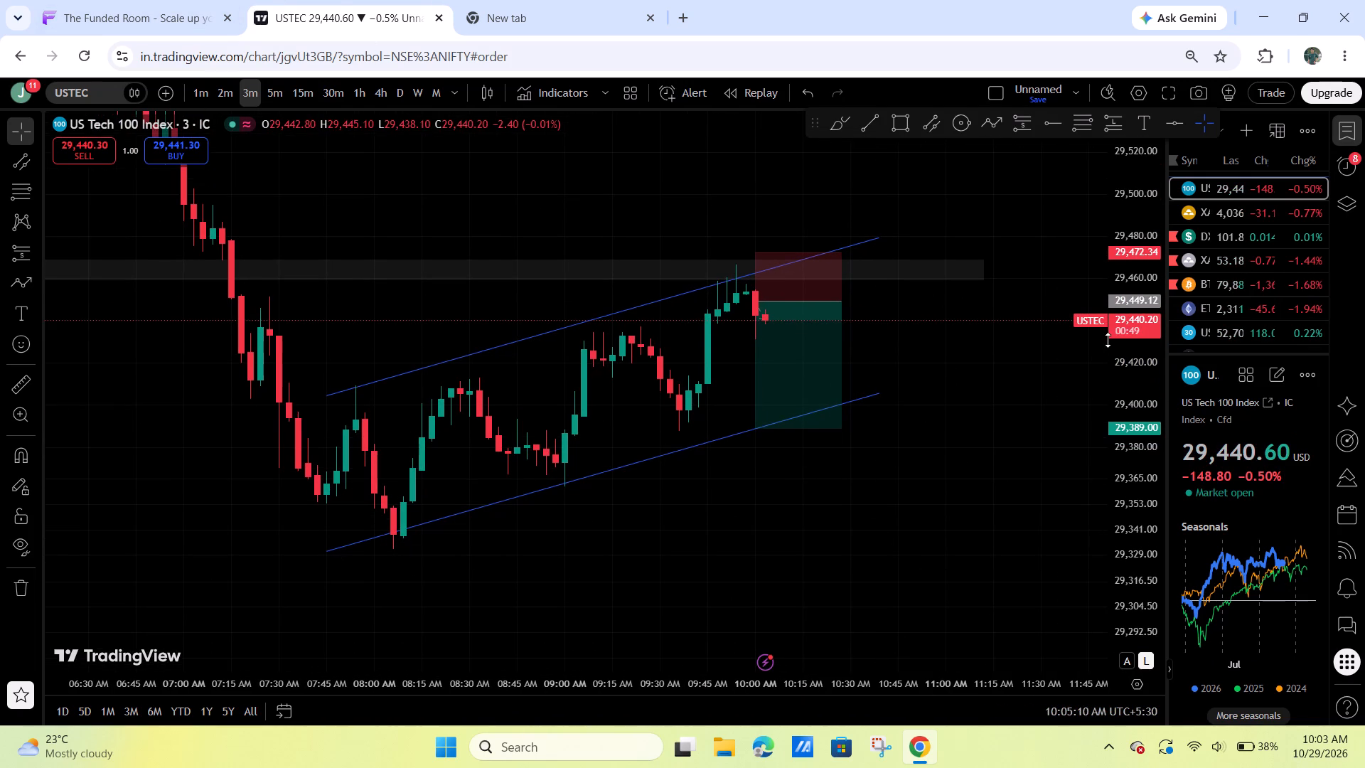
Open the XAUUSD chart from the watchlist and examine its recent price action above the grey zone.
{"action": "left_click", "coordinate": [1214, 216]}
{"action": "left_click_drag", "start_coordinate": [995, 402], "coordinate": [975, 233]}
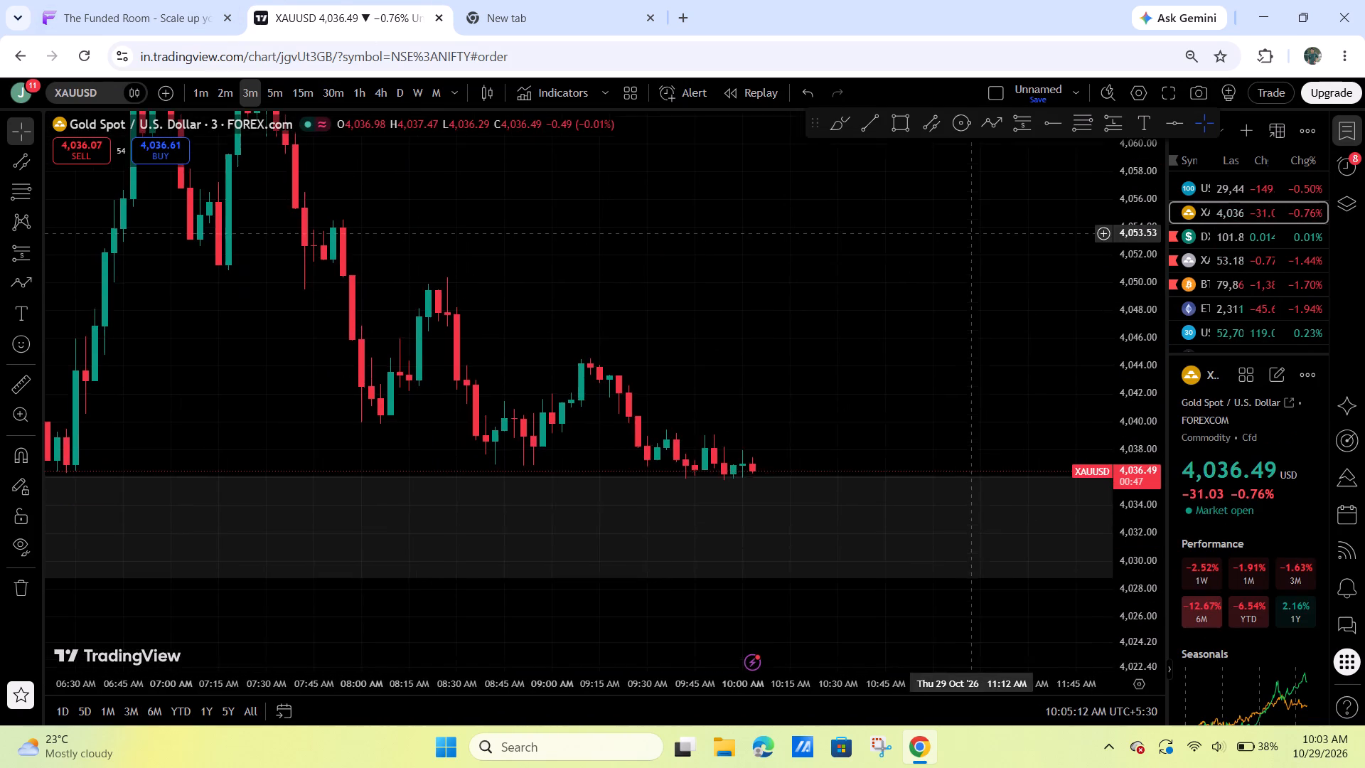
{"action": "scroll", "coordinate": [975, 255], "scroll_direction": "down", "scroll_amount": 6}
{"action": "left_click_drag", "start_coordinate": [1139, 268], "coordinate": [1107, 404]}
{"action": "scroll", "coordinate": [955, 304], "scroll_direction": "down", "scroll_amount": 6}
{"action": "left_click_drag", "start_coordinate": [993, 312], "coordinate": [796, 368]}
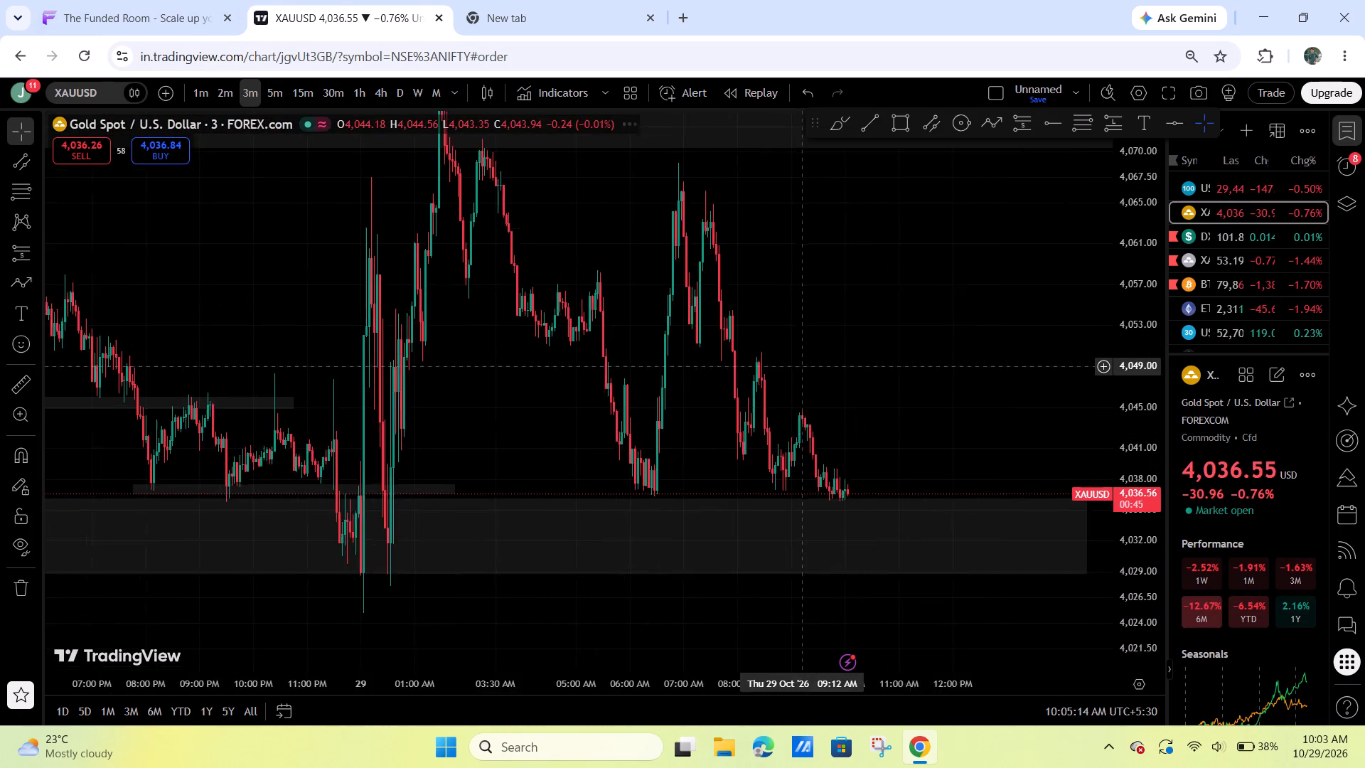
{"action": "left_click_drag", "start_coordinate": [796, 368], "coordinate": [771, 375]}
{"action": "scroll", "coordinate": [774, 375], "scroll_direction": "up", "scroll_amount": 5}
Return to the US Tech 100 chart and review the channel and the short position drawing.
{"action": "left_click", "coordinate": [1237, 189]}
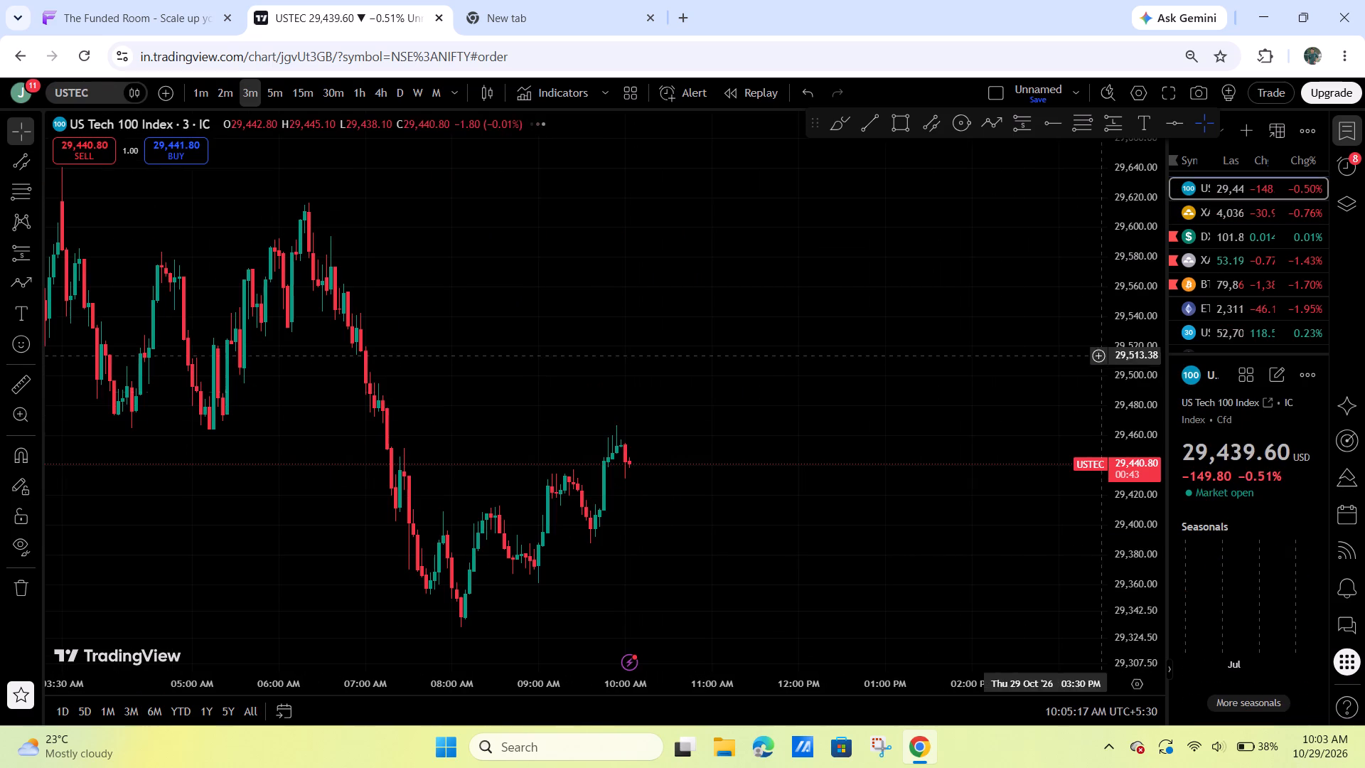
{"action": "left_click_drag", "start_coordinate": [879, 419], "coordinate": [1087, 372]}
{"action": "scroll", "coordinate": [873, 523], "scroll_direction": "up", "scroll_amount": 6}
{"action": "left_click_drag", "start_coordinate": [855, 477], "coordinate": [1004, 429]}
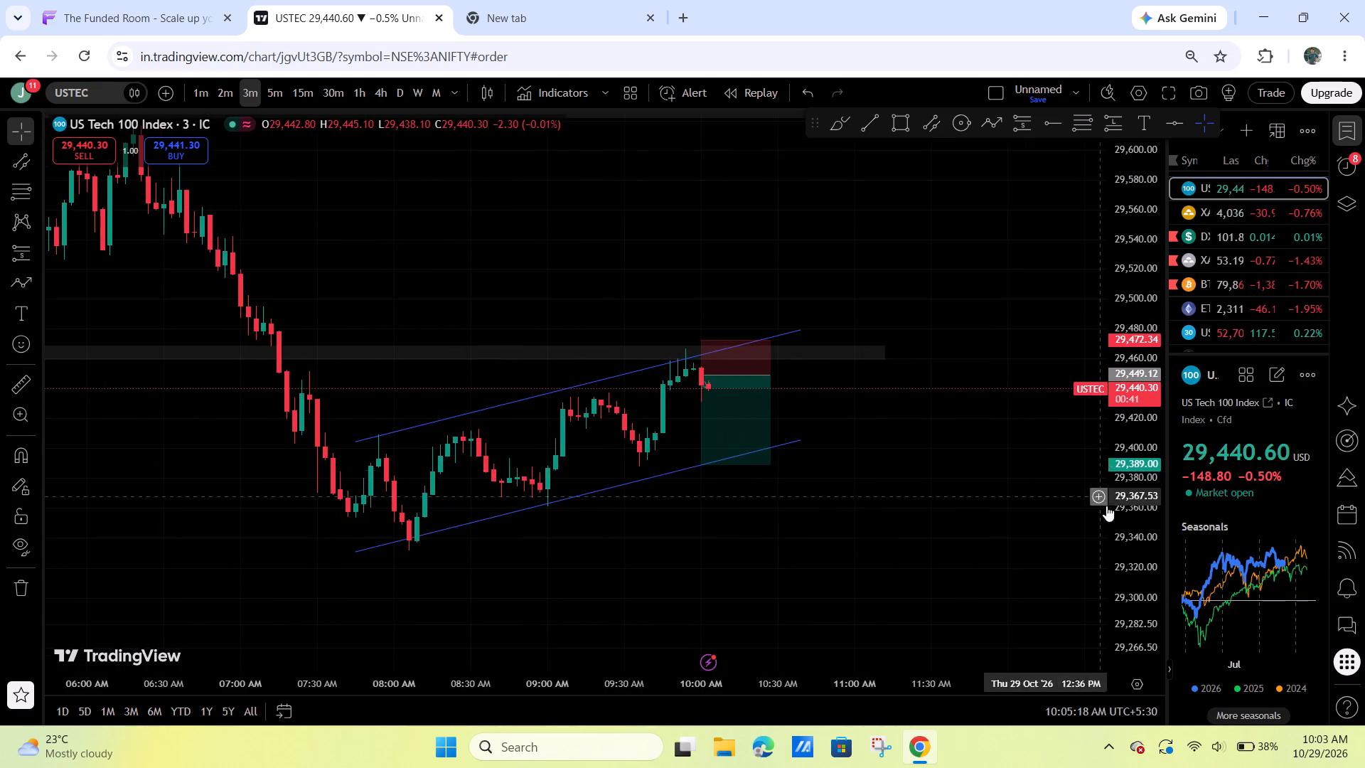
{"action": "left_click_drag", "start_coordinate": [1113, 506], "coordinate": [1130, 218]}
Switch back to The Funded Room and examine how USTECH100 moves relative to the open short, stop level and channel.
{"action": "left_click", "coordinate": [129, 0]}
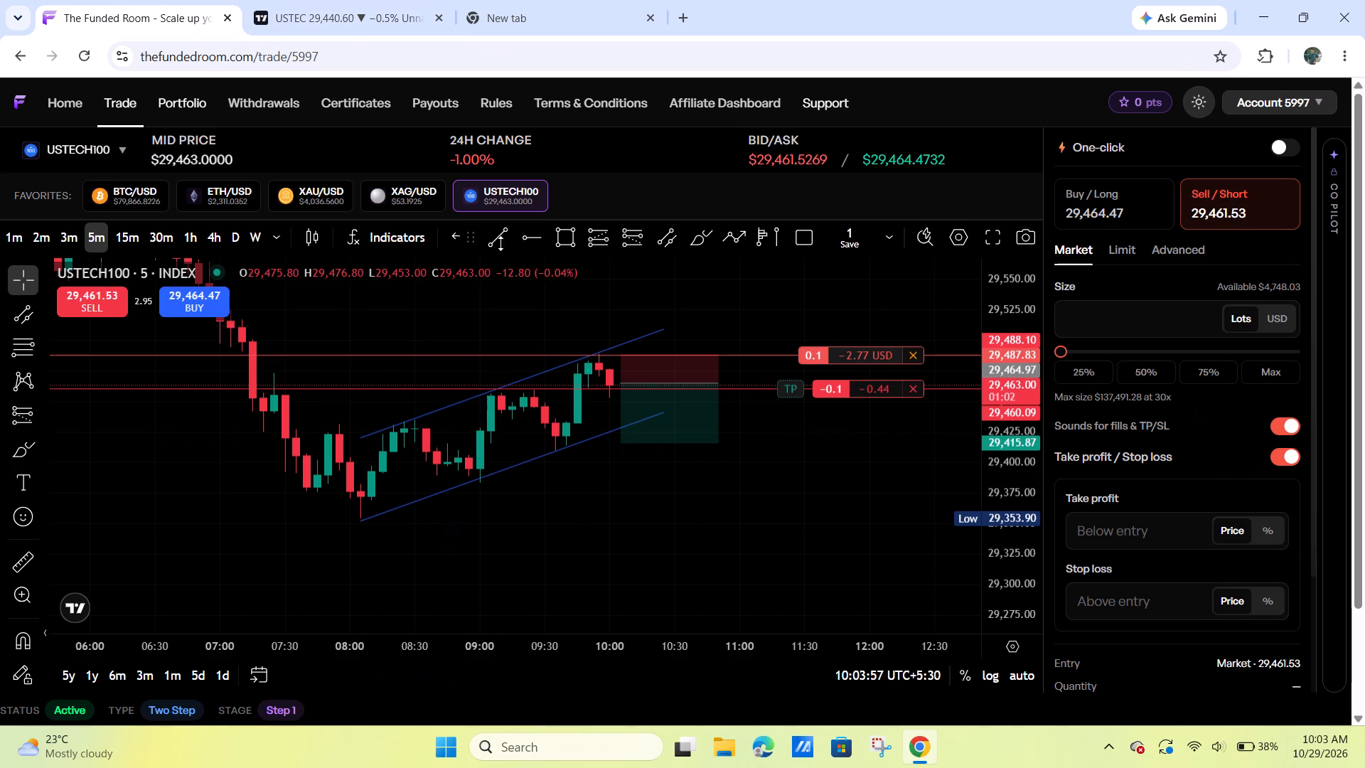
{"action": "left_click_drag", "start_coordinate": [860, 467], "coordinate": [983, 496]}
{"action": "left_click_drag", "start_coordinate": [1015, 555], "coordinate": [994, 264]}
{"action": "scroll", "coordinate": [912, 528], "scroll_direction": "up", "scroll_amount": 4}
{"action": "left_click_drag", "start_coordinate": [1022, 383], "coordinate": [967, 497]}
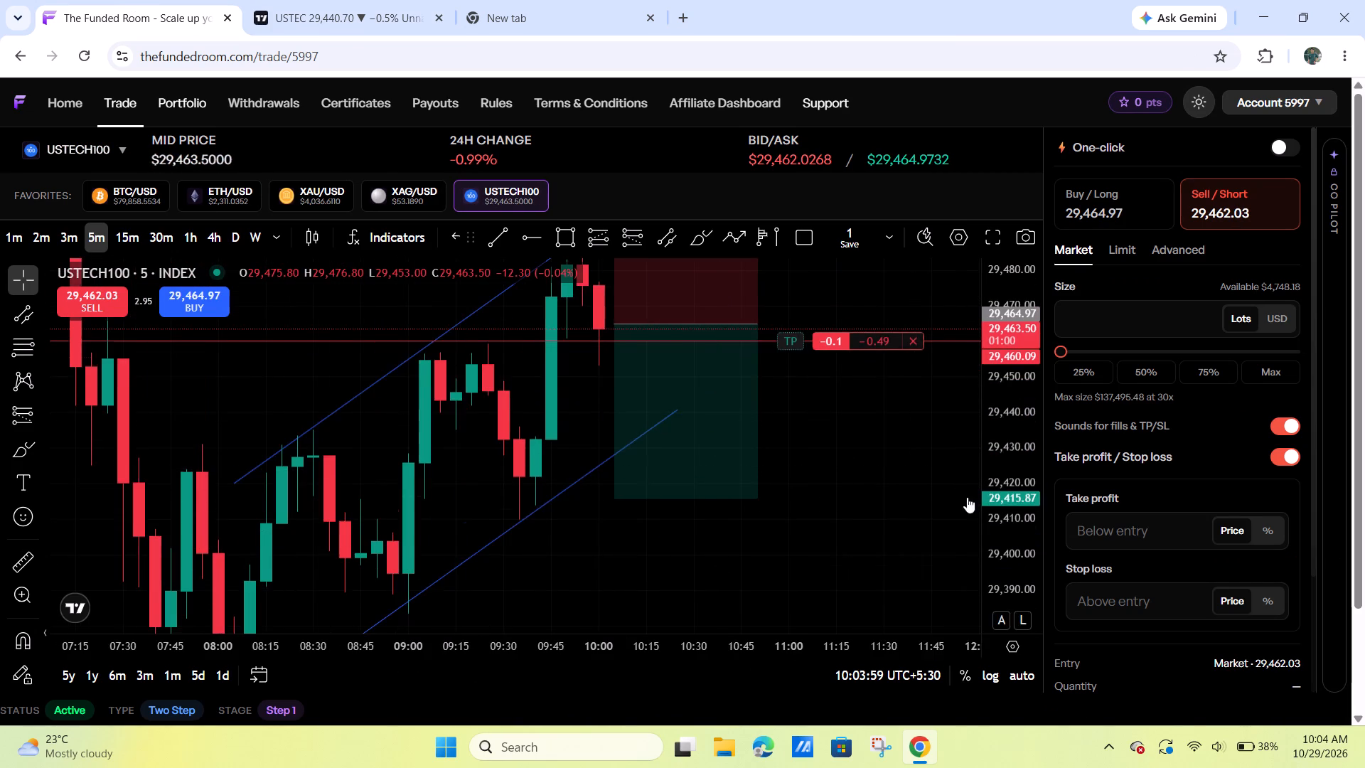
{"action": "left_click_drag", "start_coordinate": [967, 497], "coordinate": [974, 494]}
{"action": "left_click_drag", "start_coordinate": [951, 491], "coordinate": [901, 521]}
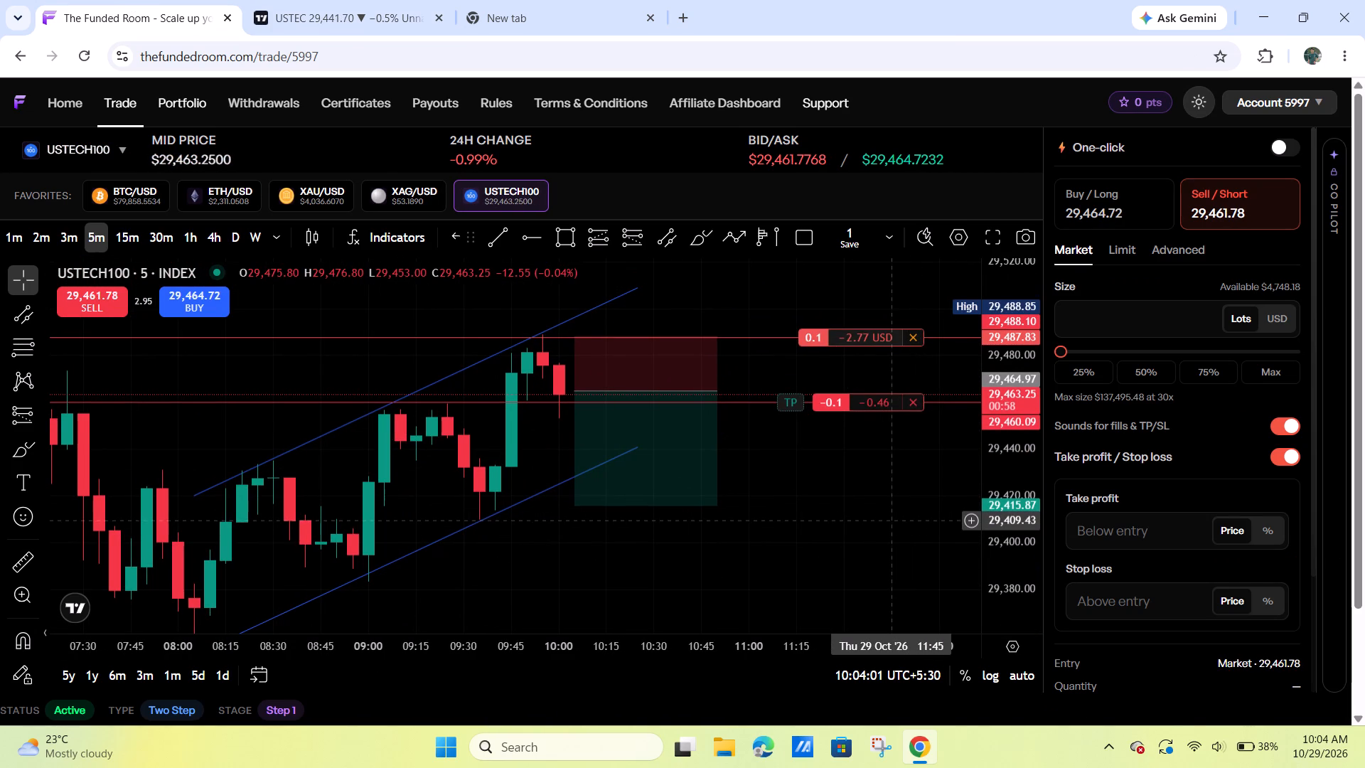
{"action": "left_click_drag", "start_coordinate": [1009, 430], "coordinate": [975, 503]}
{"action": "left_click_drag", "start_coordinate": [935, 513], "coordinate": [924, 516]}
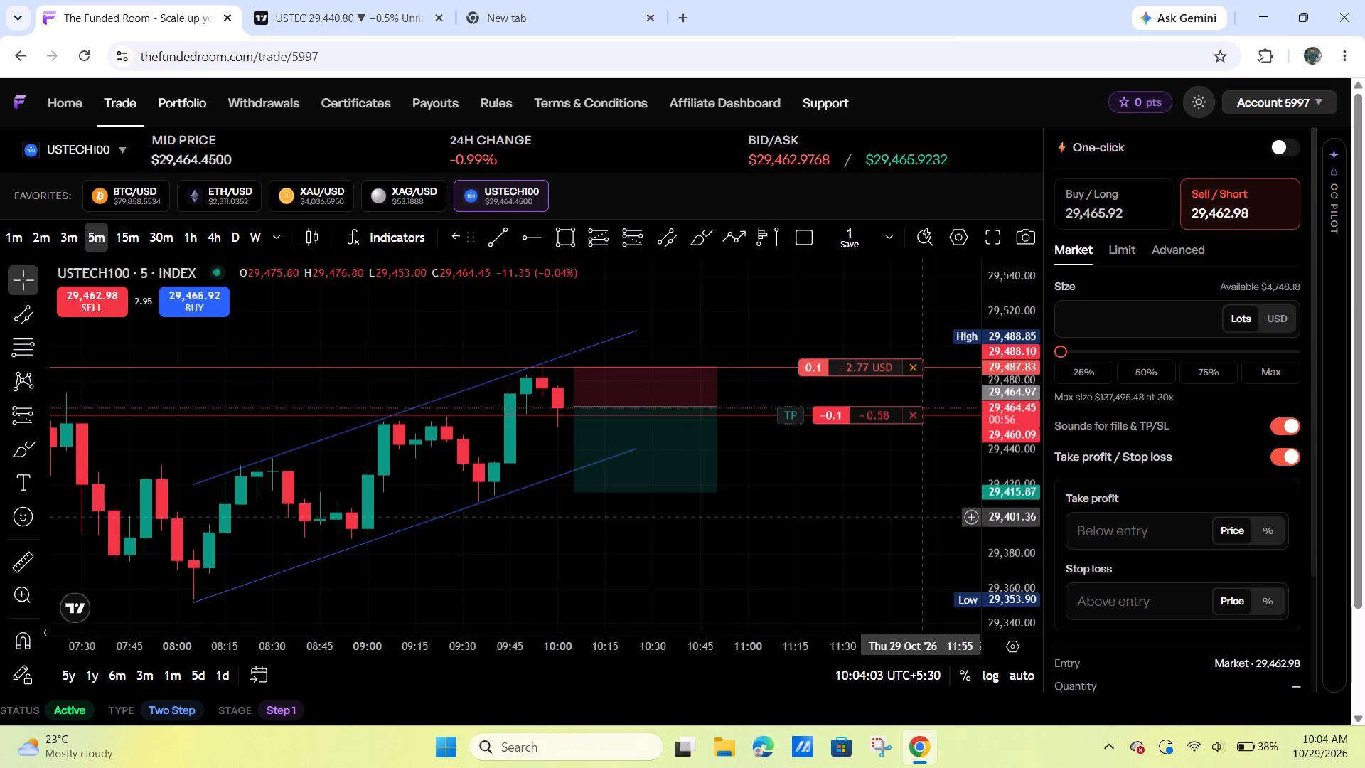
{"action": "left_click_drag", "start_coordinate": [996, 476], "coordinate": [993, 489]}
{"action": "left_click_drag", "start_coordinate": [932, 509], "coordinate": [948, 476]}
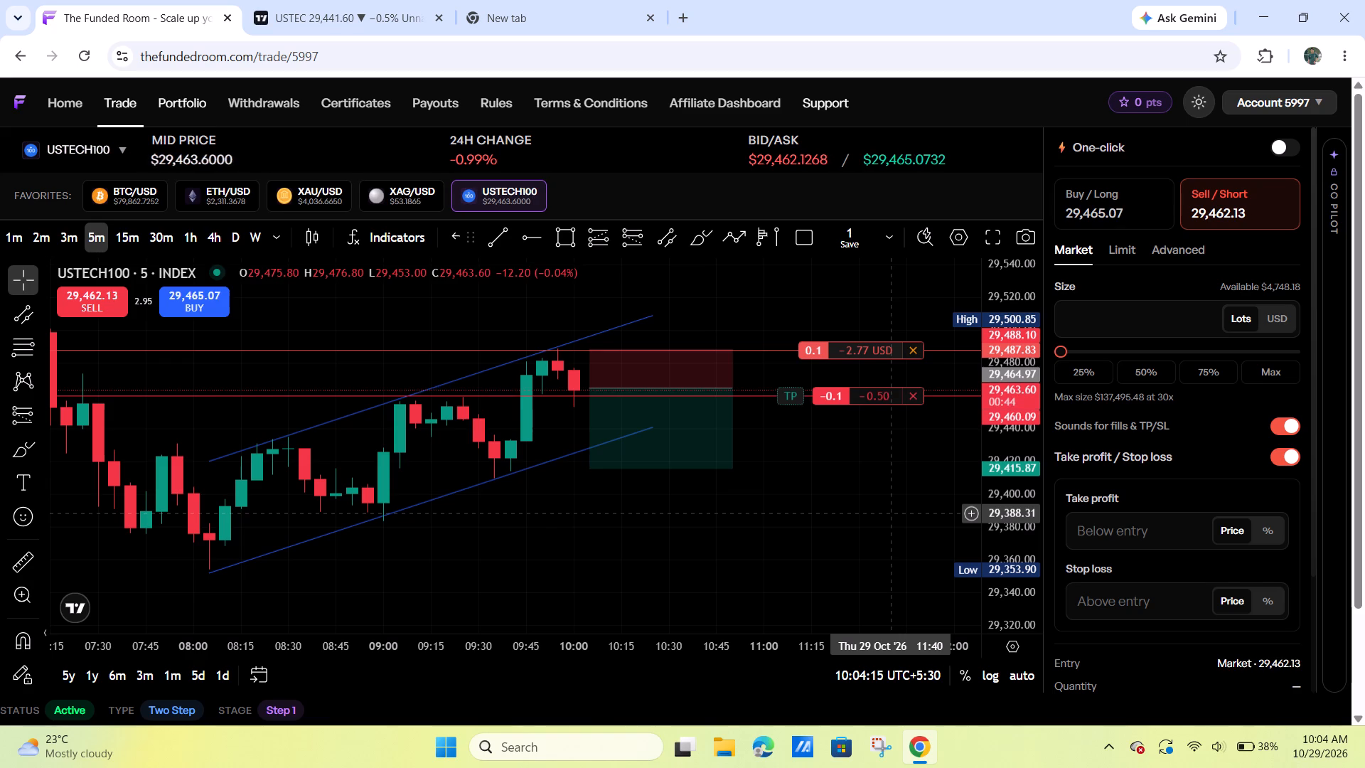
{"action": "scroll", "coordinate": [890, 513], "scroll_direction": "down", "scroll_amount": 3}
{"action": "left_click_drag", "start_coordinate": [1006, 501], "coordinate": [994, 499]}
{"action": "left_click_drag", "start_coordinate": [973, 511], "coordinate": [923, 517]}
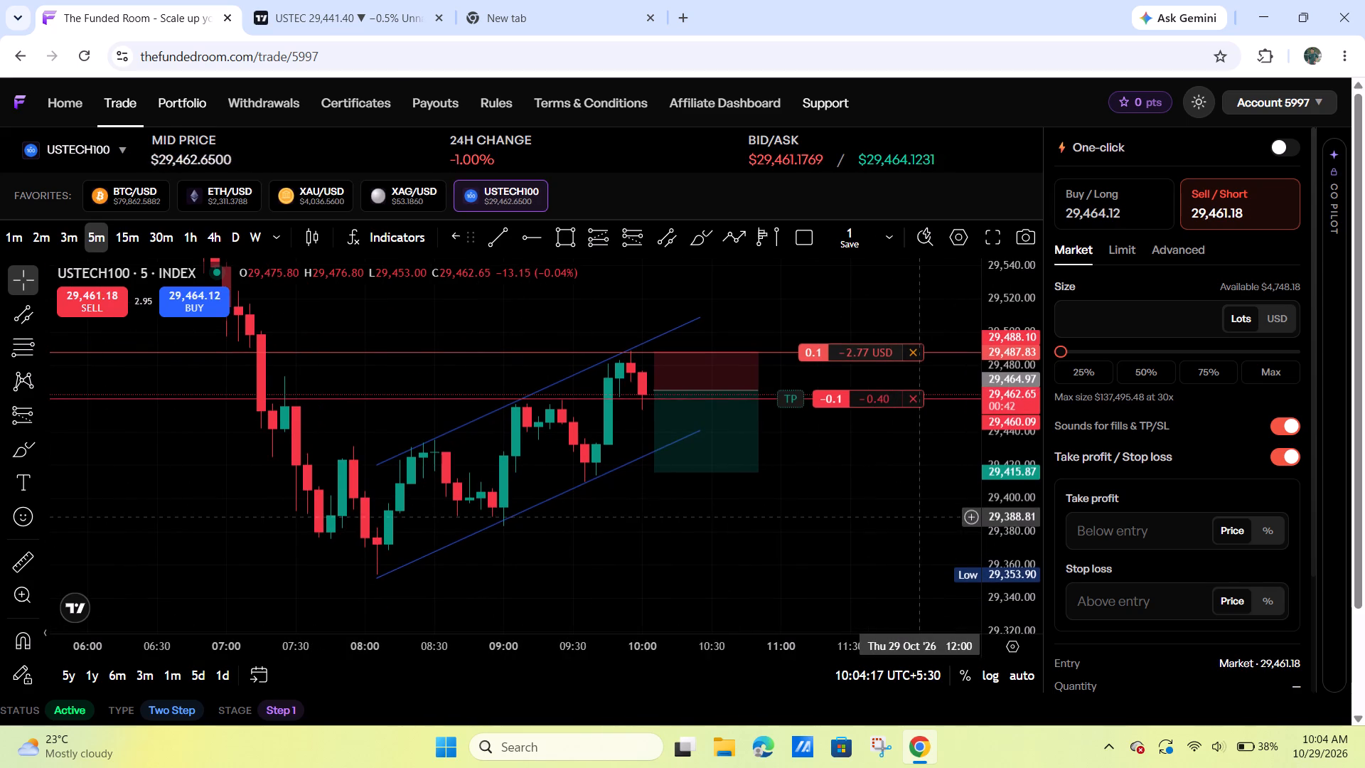
Draw a one-segment path from the channel's low near 08:05 up to about 29,461 near 08:35.
{"action": "left_click", "coordinate": [723, 238]}
{"action": "left_click_drag", "start_coordinate": [385, 565], "coordinate": [398, 520]}
{"action": "left_click", "coordinate": [442, 395]}
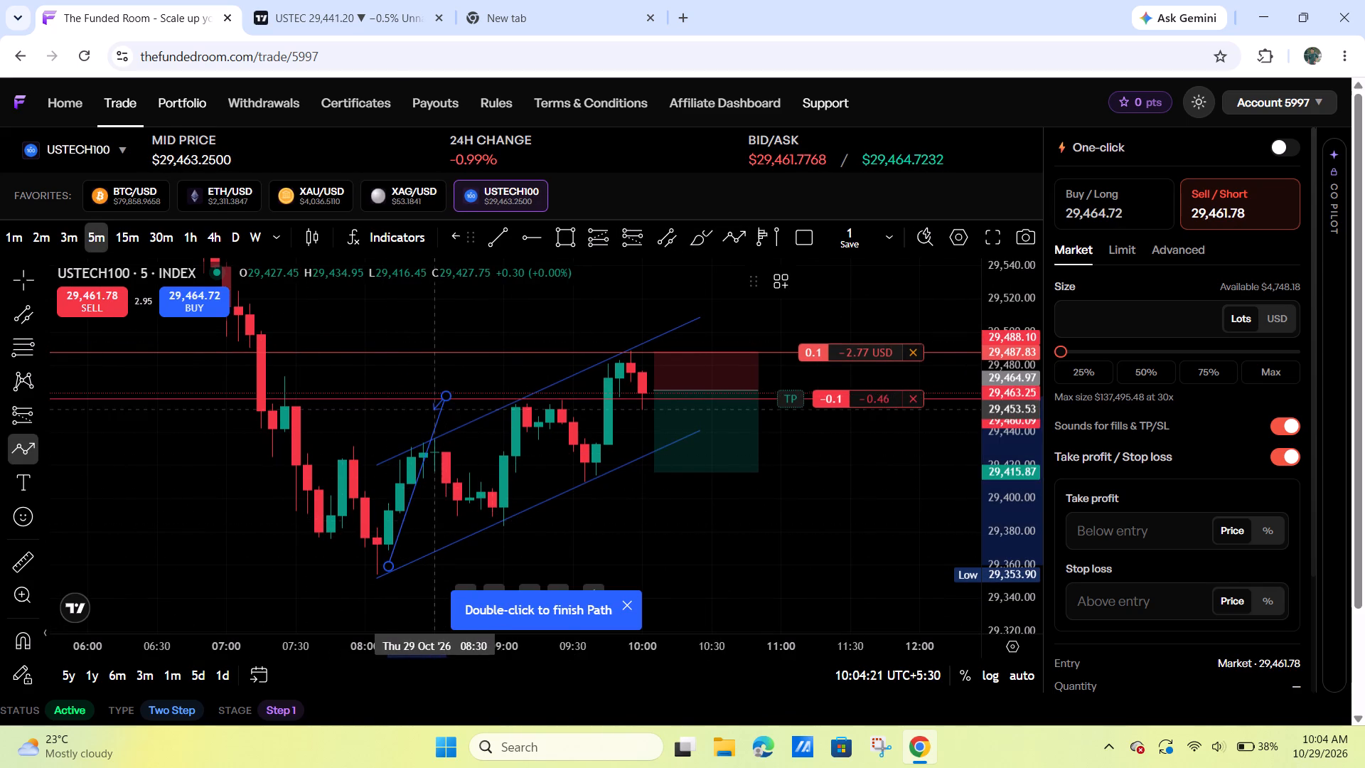
{"action": "right_click", "coordinate": [506, 525]}
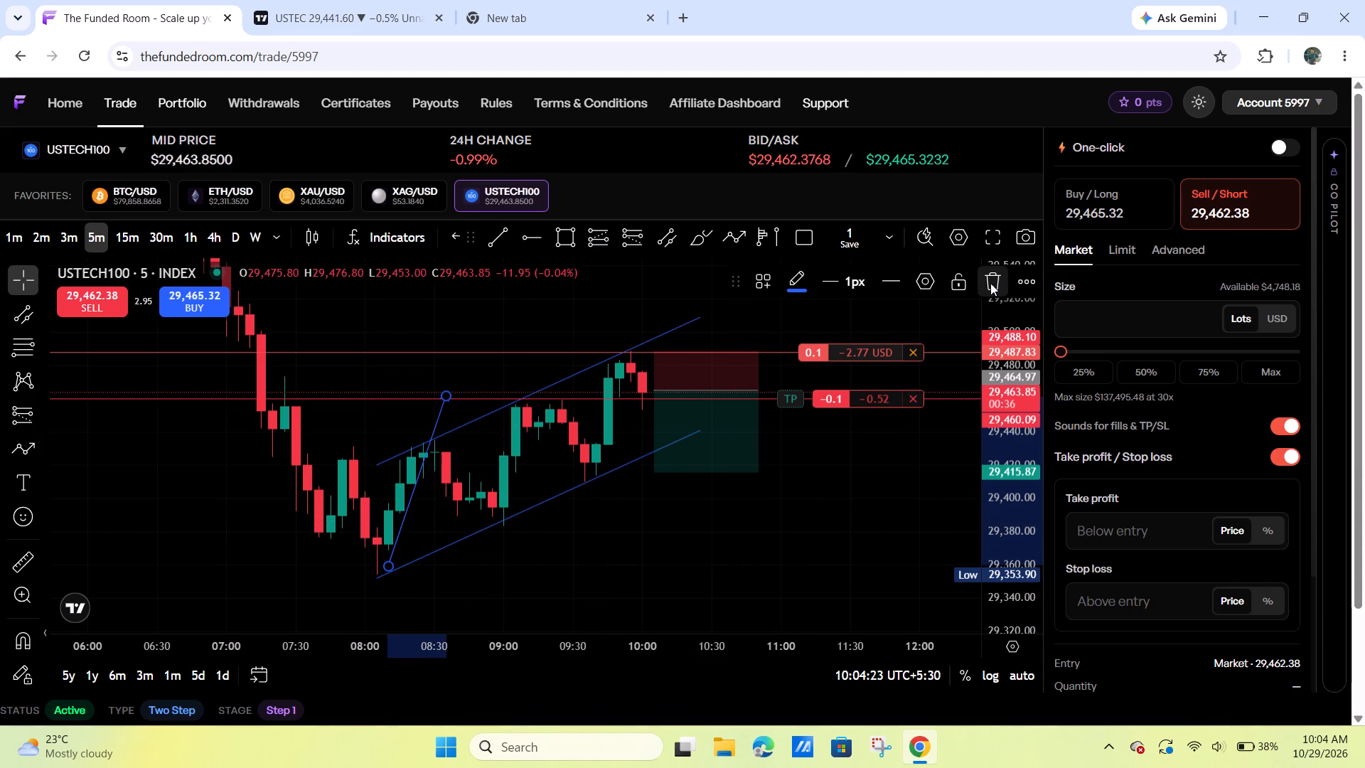
Delete the path drawn up from the channel's low near 08:05.
{"action": "left_click", "coordinate": [990, 283]}
Extend the target of the short position drawing down to about 29,383.45, beyond the channel's lower line.
{"action": "left_click_drag", "start_coordinate": [905, 490], "coordinate": [724, 403]}
{"action": "scroll", "coordinate": [724, 422], "scroll_direction": "down", "scroll_amount": 3}
{"action": "left_click_drag", "start_coordinate": [1007, 324], "coordinate": [1002, 379]}
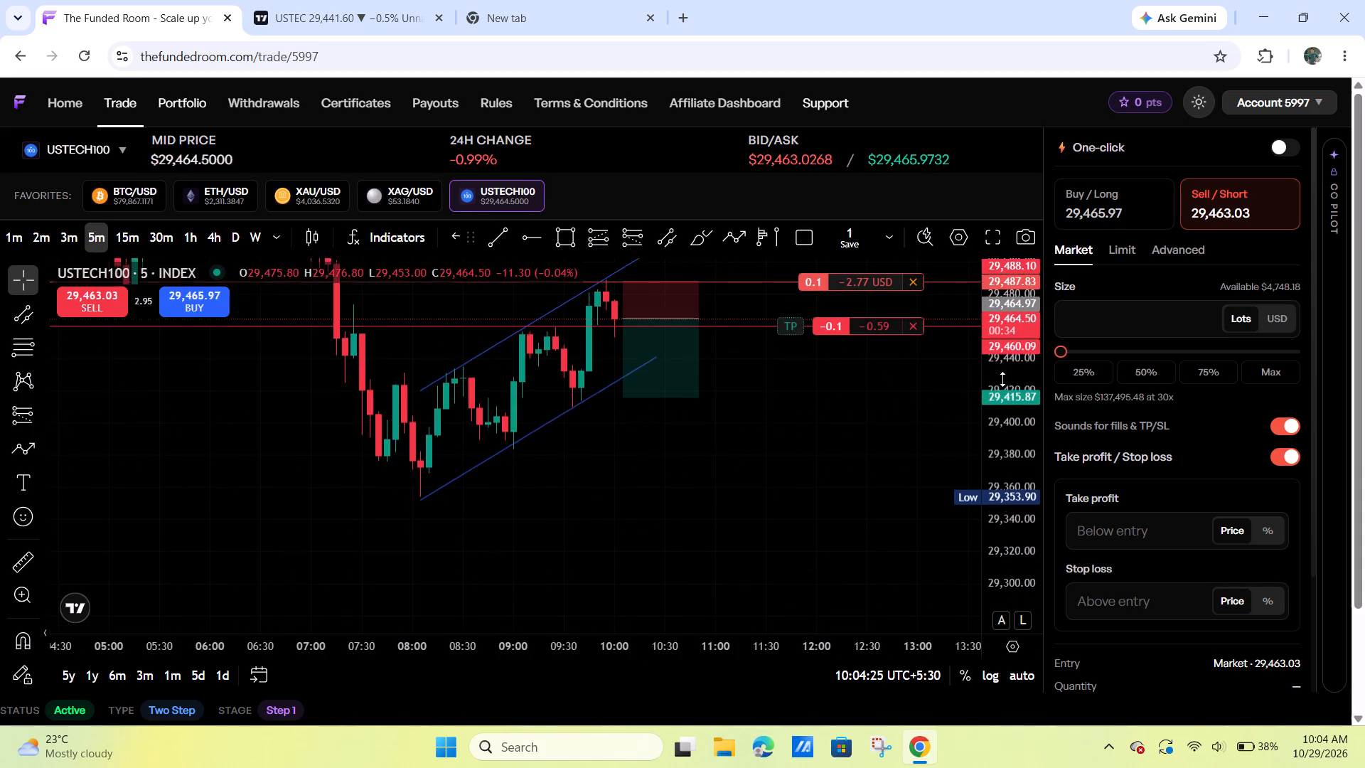
{"action": "left_click_drag", "start_coordinate": [1002, 379], "coordinate": [997, 390]}
{"action": "left_click_drag", "start_coordinate": [951, 415], "coordinate": [764, 364]}
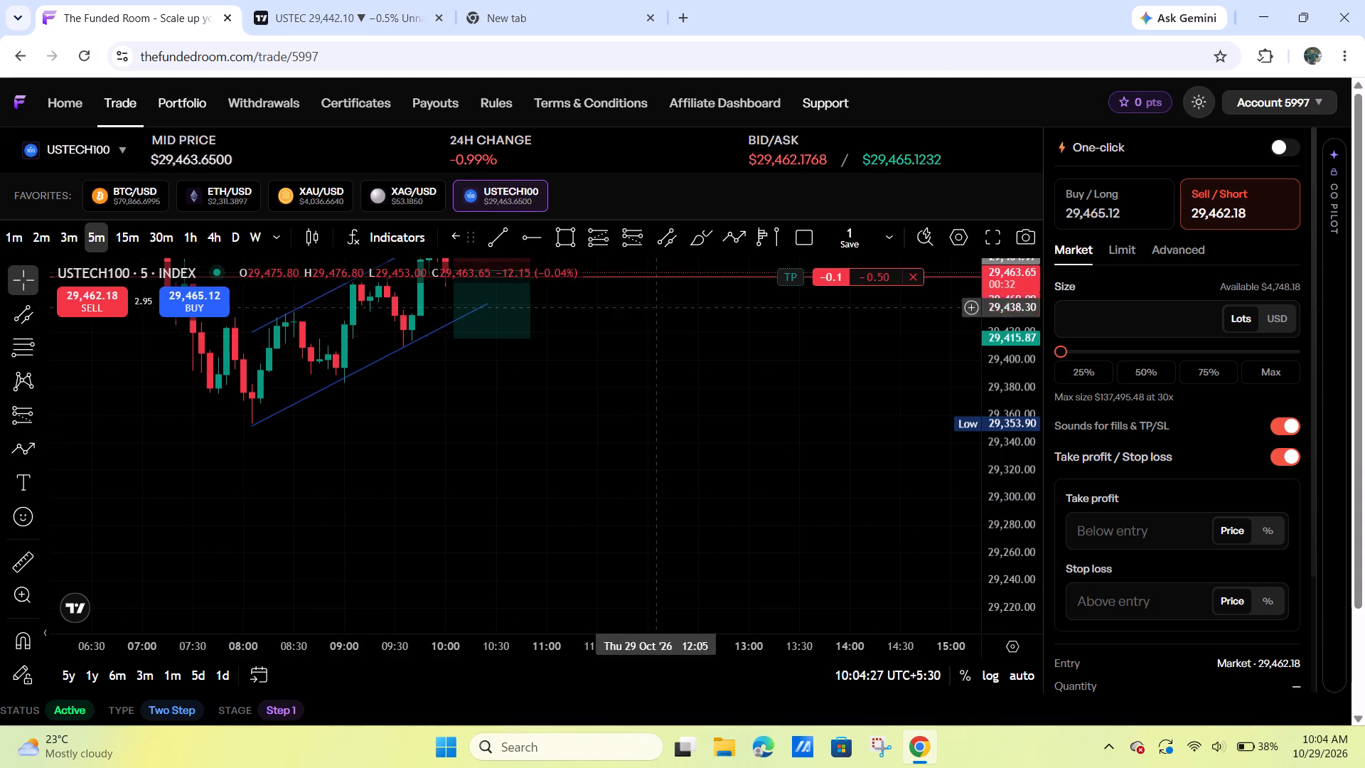
{"action": "left_click_drag", "start_coordinate": [688, 379], "coordinate": [797, 480]}
{"action": "left_click", "coordinate": [791, 366]}
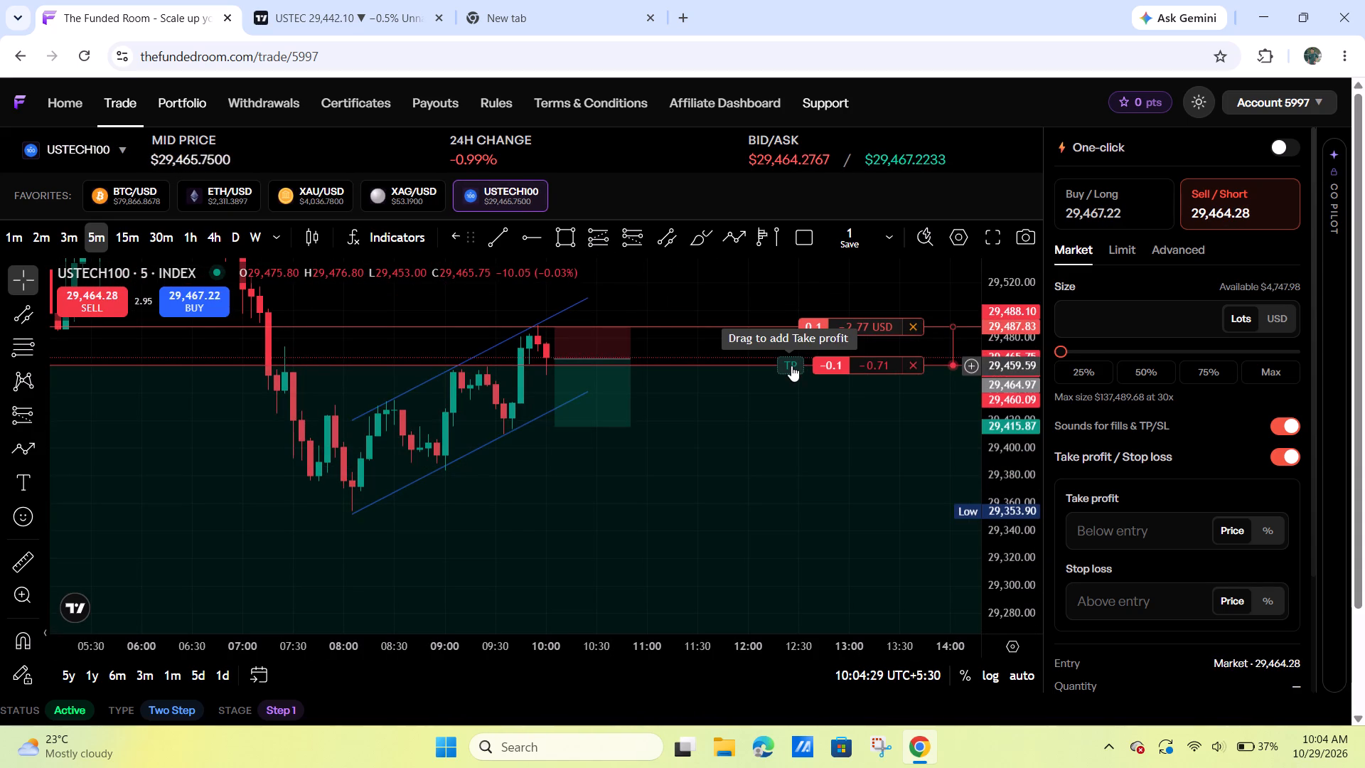
{"action": "left_click_drag", "start_coordinate": [763, 423], "coordinate": [761, 431]}
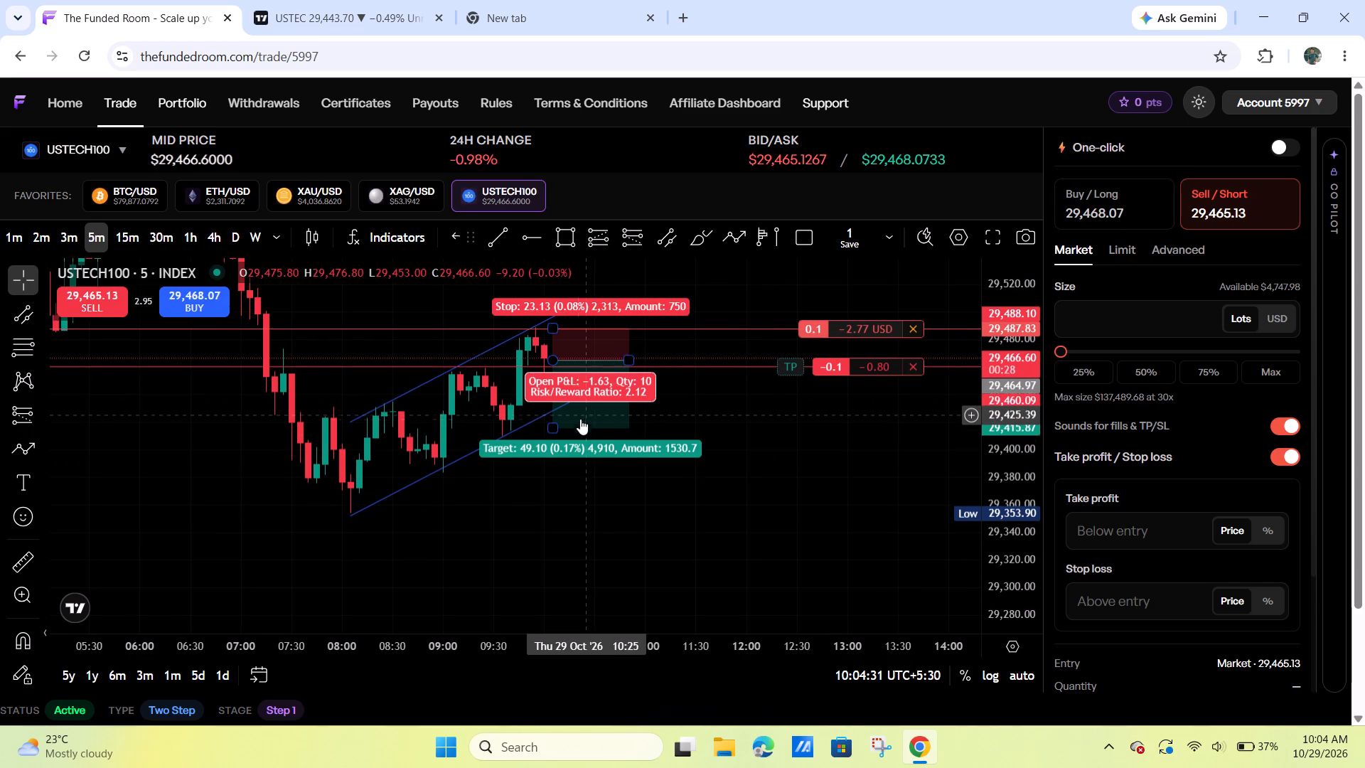
{"action": "left_click_drag", "start_coordinate": [550, 430], "coordinate": [556, 468]}
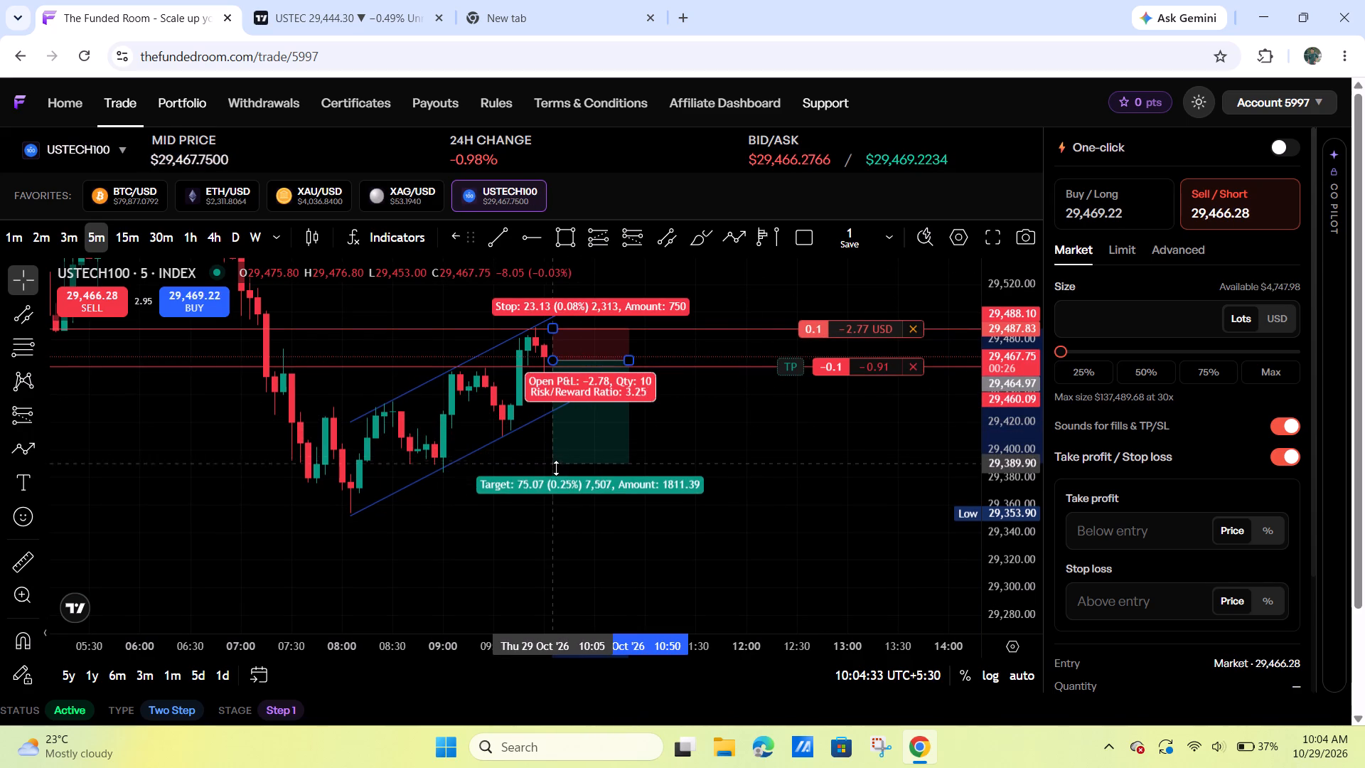
{"action": "left_click_drag", "start_coordinate": [556, 468], "coordinate": [559, 472]}
Examine USTECH100 around the short, and review the channel and short position drawing on TradingView's US Tech 100 chart.
{"action": "left_click_drag", "start_coordinate": [727, 437], "coordinate": [790, 454]}
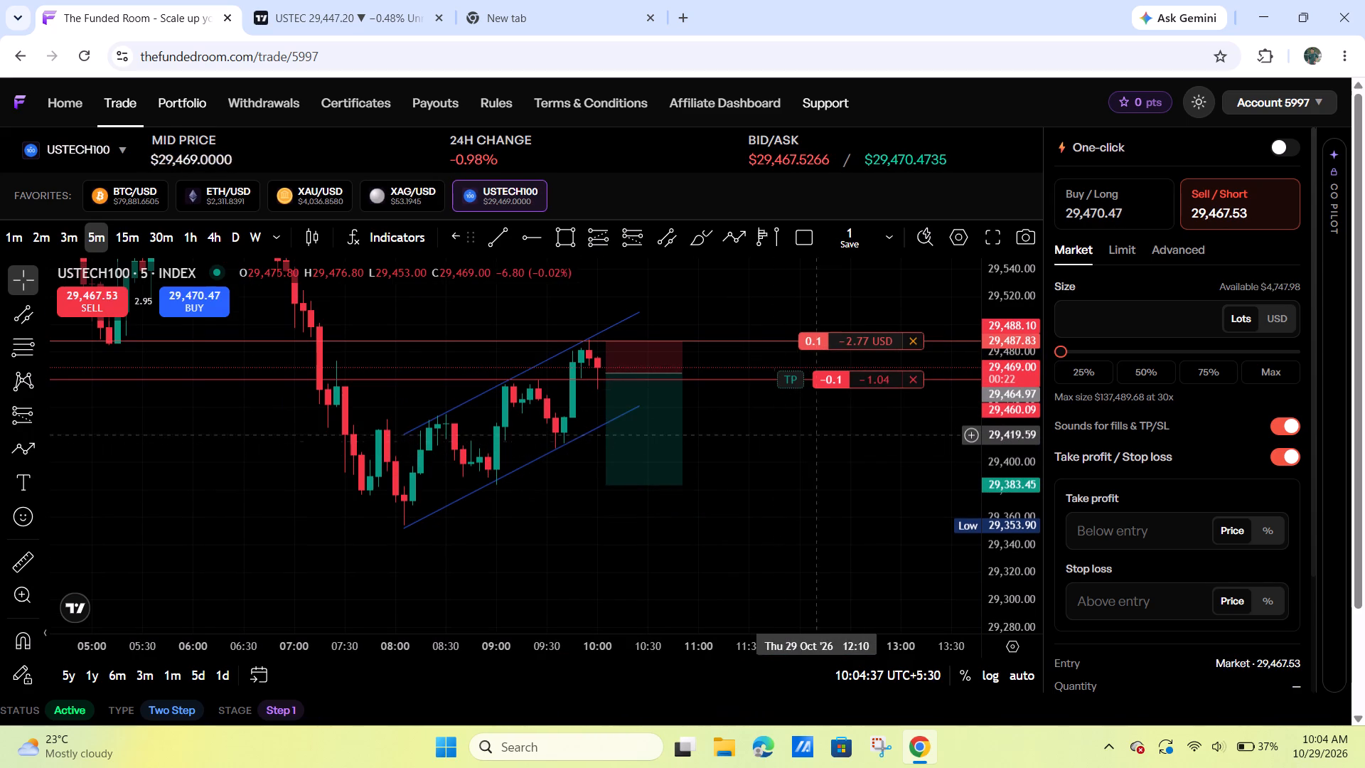
{"action": "left_click_drag", "start_coordinate": [1000, 498], "coordinate": [987, 432]}
{"action": "left_click_drag", "start_coordinate": [829, 462], "coordinate": [857, 500]}
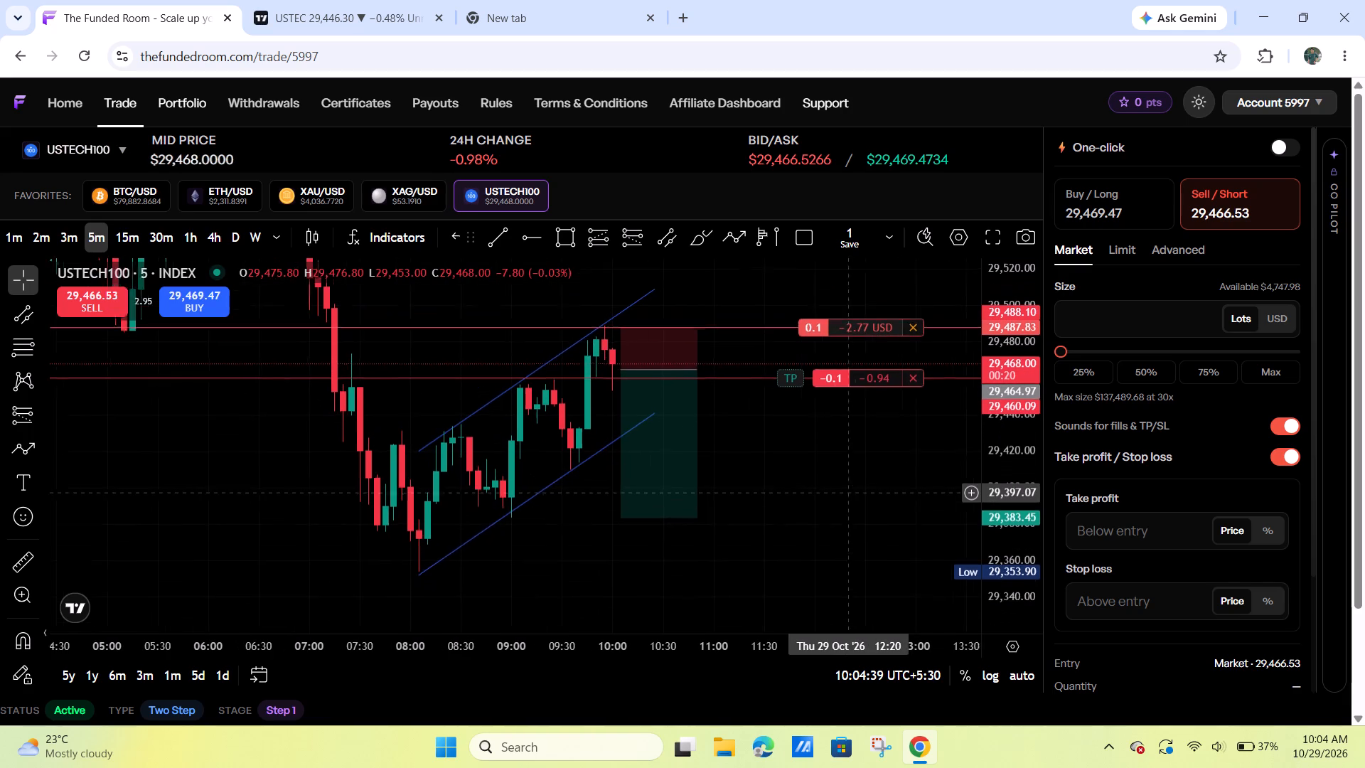
{"action": "left_click_drag", "start_coordinate": [857, 500], "coordinate": [858, 500]}
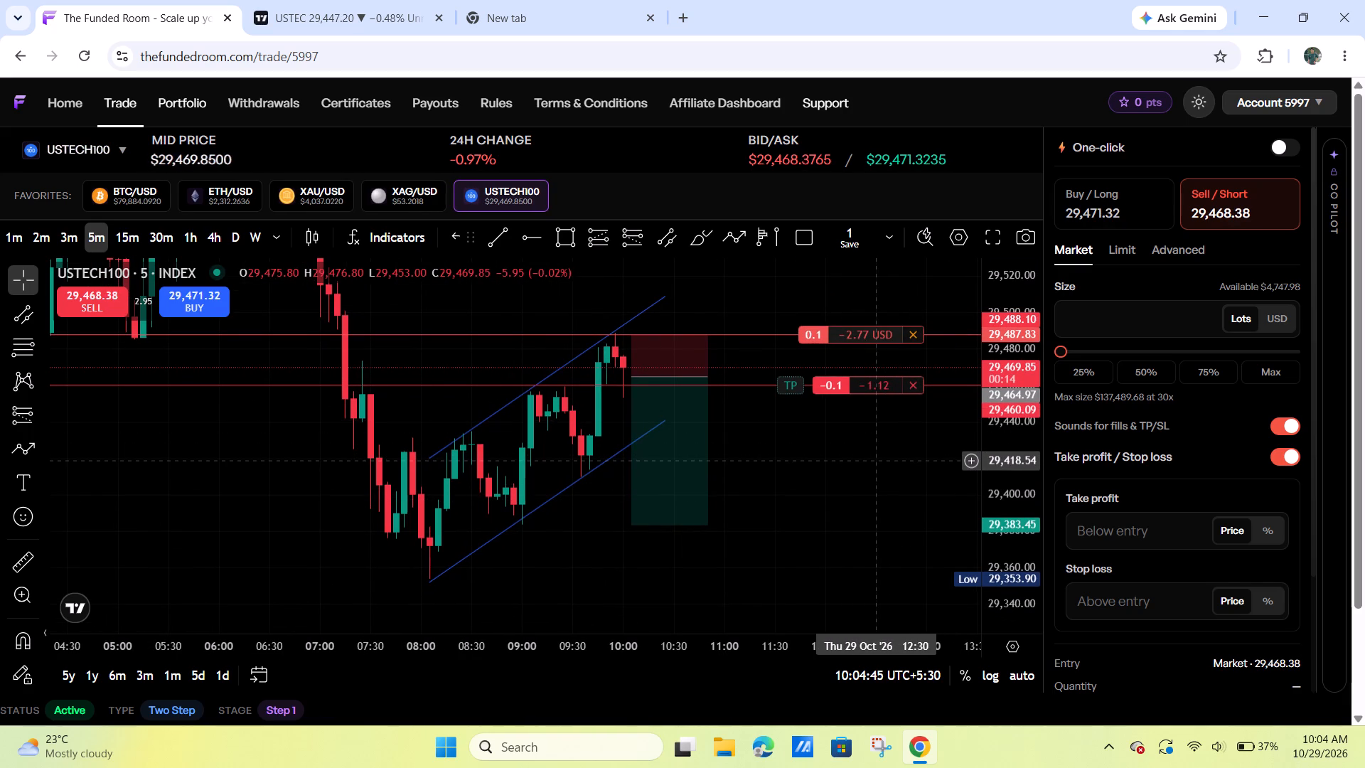
{"action": "left_click", "coordinate": [204, 0]}
{"action": "left_click", "coordinate": [303, 0]}
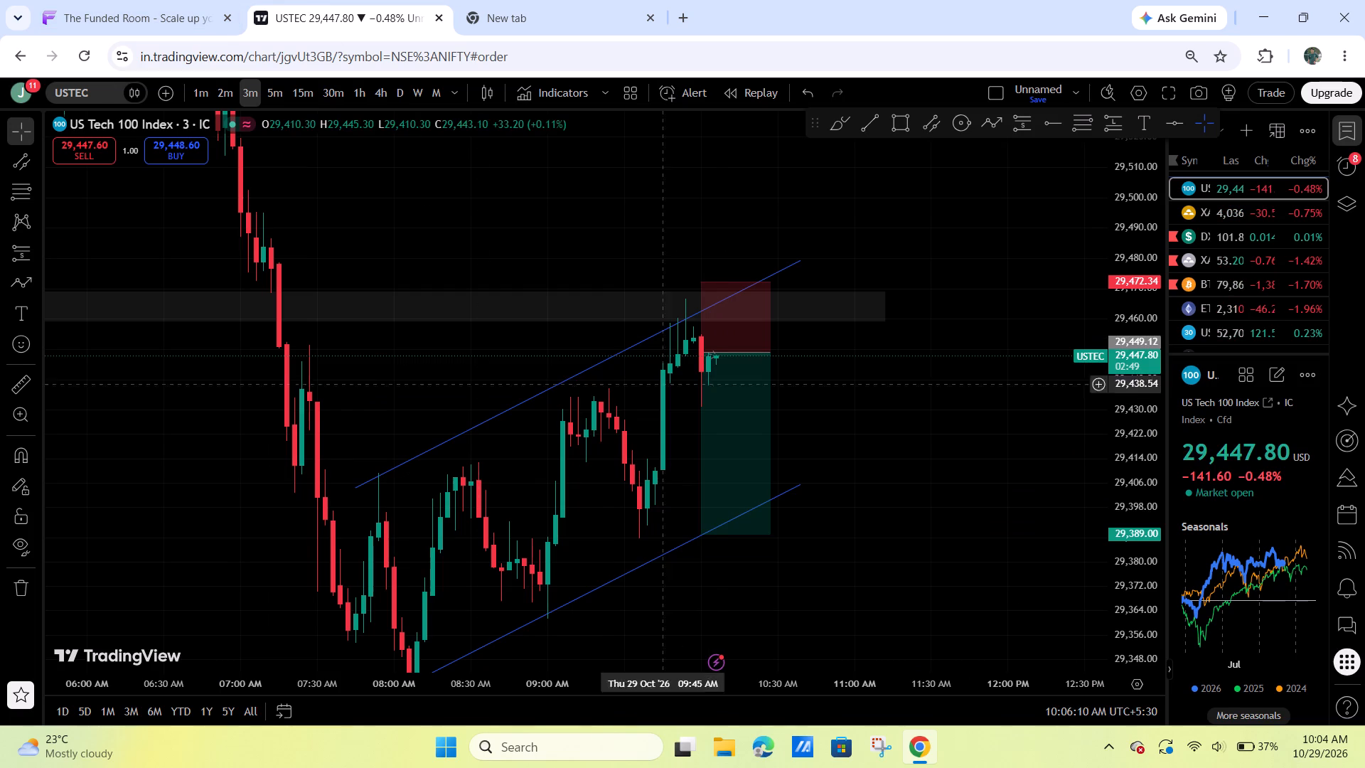
{"action": "scroll", "coordinate": [754, 445], "scroll_direction": "up", "scroll_amount": 3}
{"action": "left_click_drag", "start_coordinate": [773, 424], "coordinate": [862, 401]}
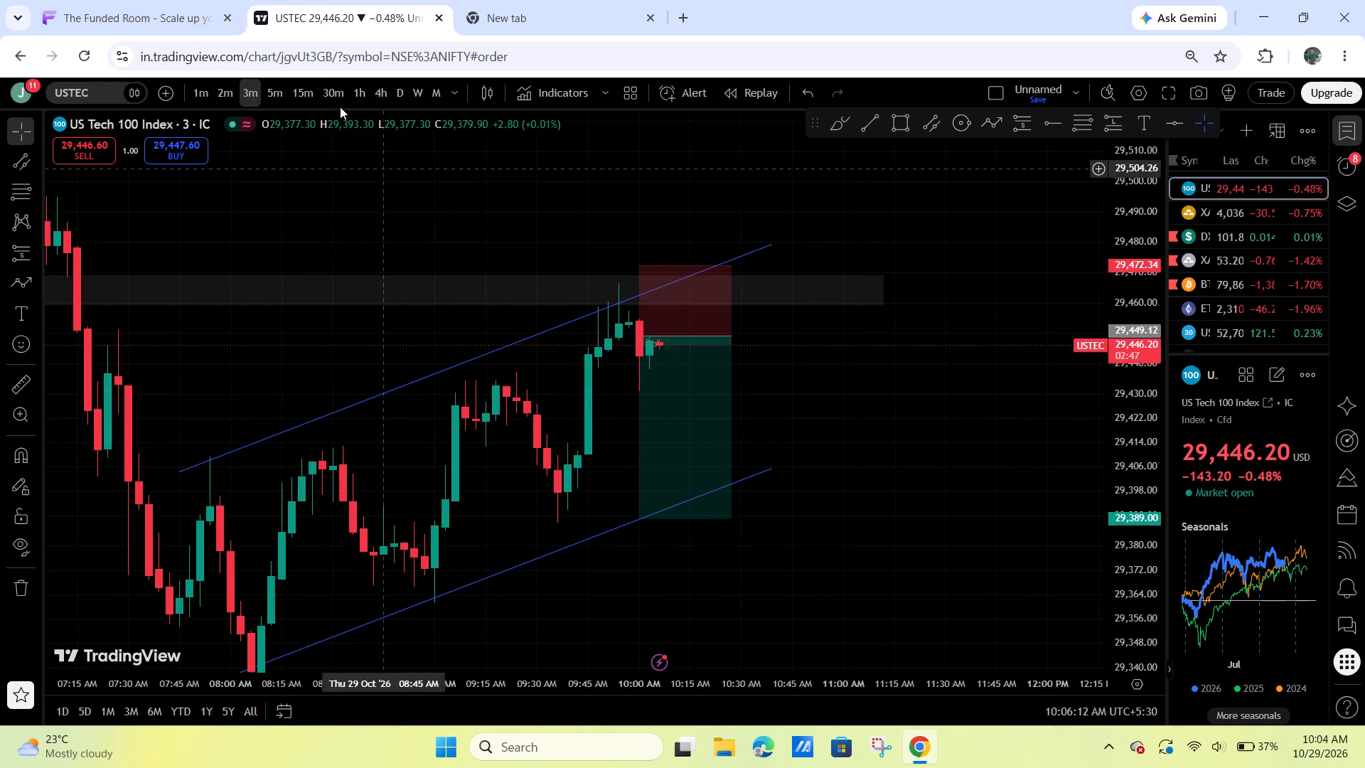
{"action": "left_click_drag", "start_coordinate": [928, 428], "coordinate": [997, 401]}
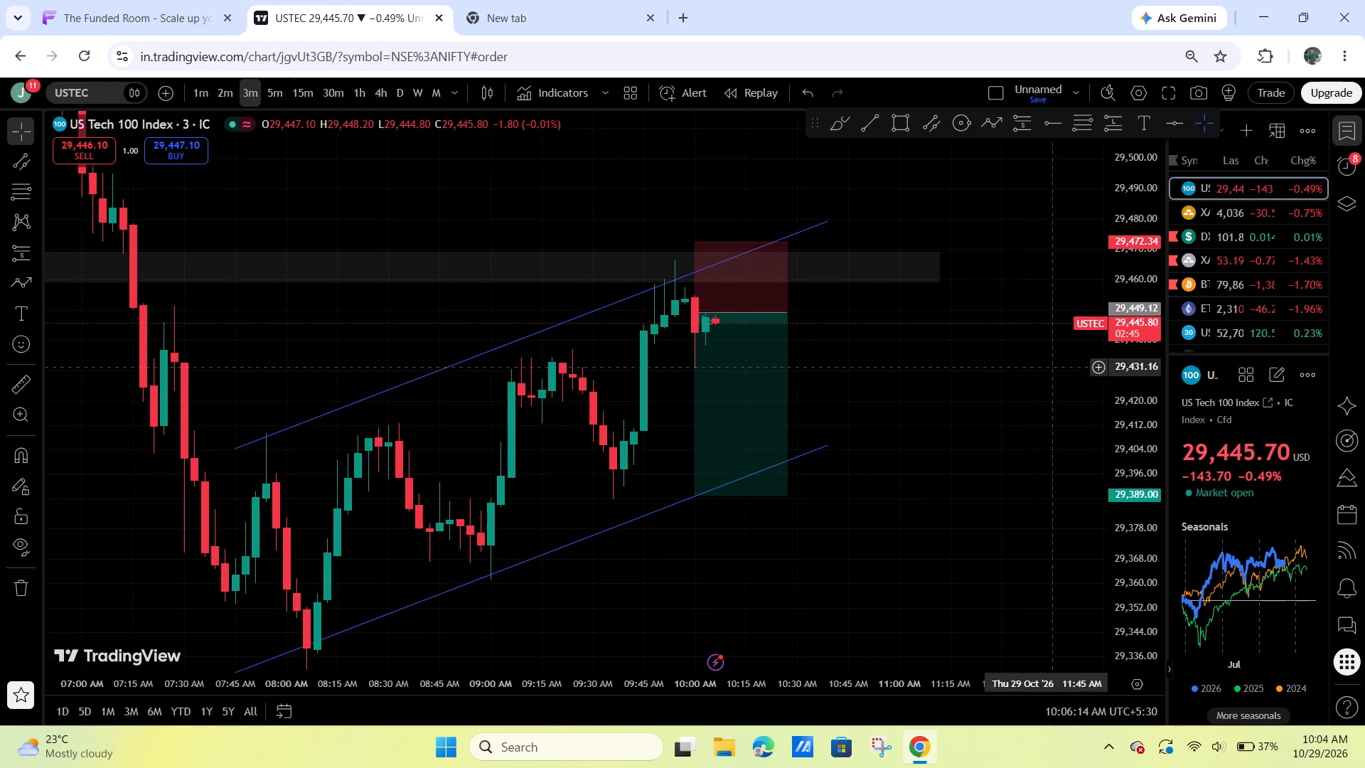
{"action": "left_click_drag", "start_coordinate": [1137, 267], "coordinate": [1130, 367]}
{"action": "scroll", "coordinate": [990, 446], "scroll_direction": "down", "scroll_amount": 3}
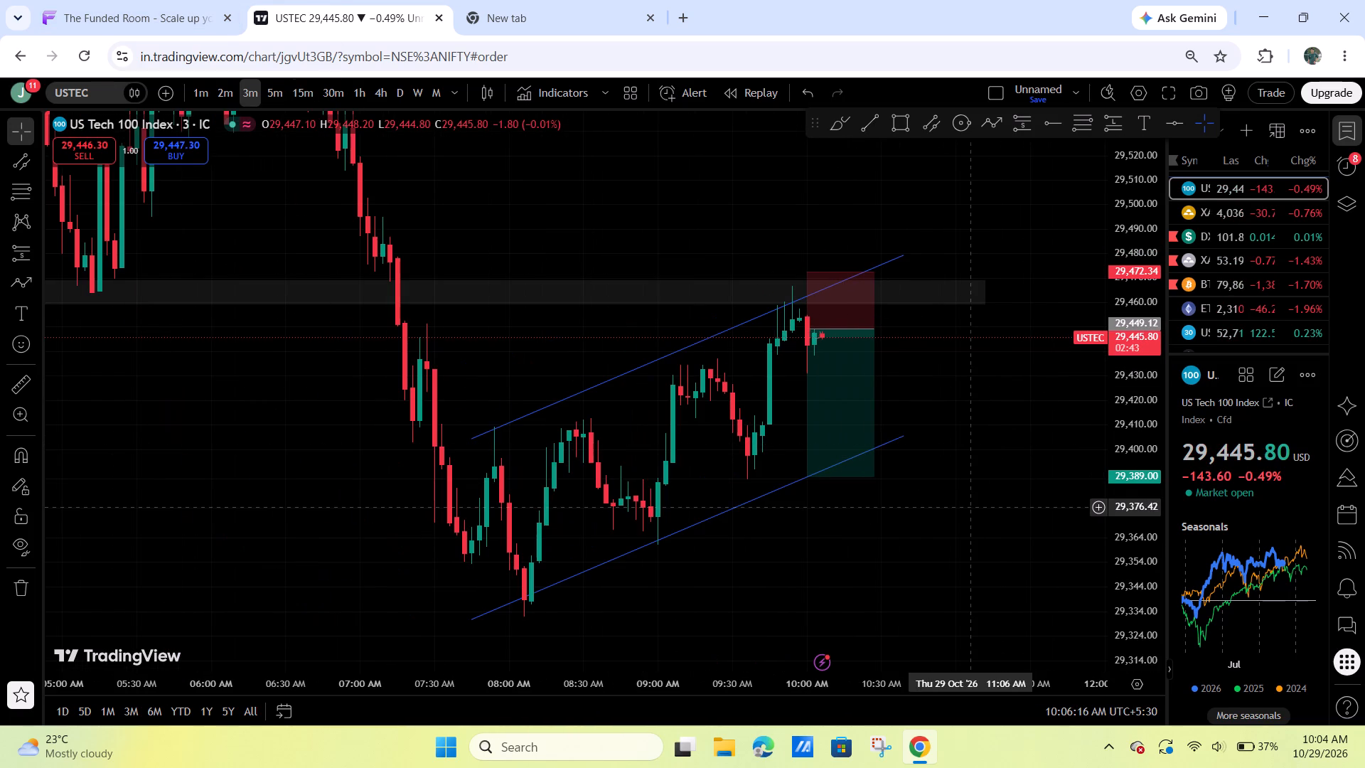
Back in The Funded Room, adjust the short position drawing's entry to about 29,460.02 and its stop to about 29,488.32.
{"action": "left_click", "coordinate": [187, 0]}
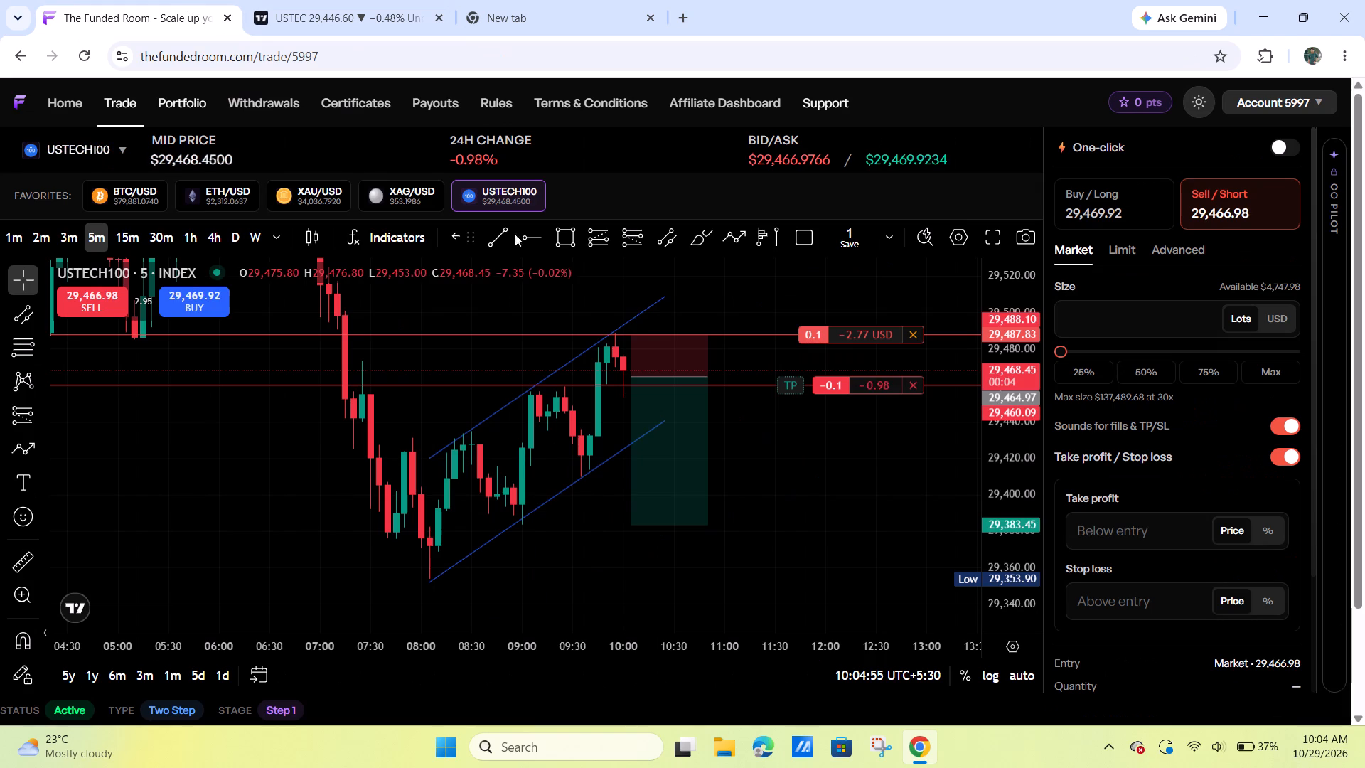
{"action": "scroll", "coordinate": [833, 503], "scroll_direction": "up", "scroll_amount": 2}
{"action": "left_click_drag", "start_coordinate": [834, 503], "coordinate": [904, 493]}
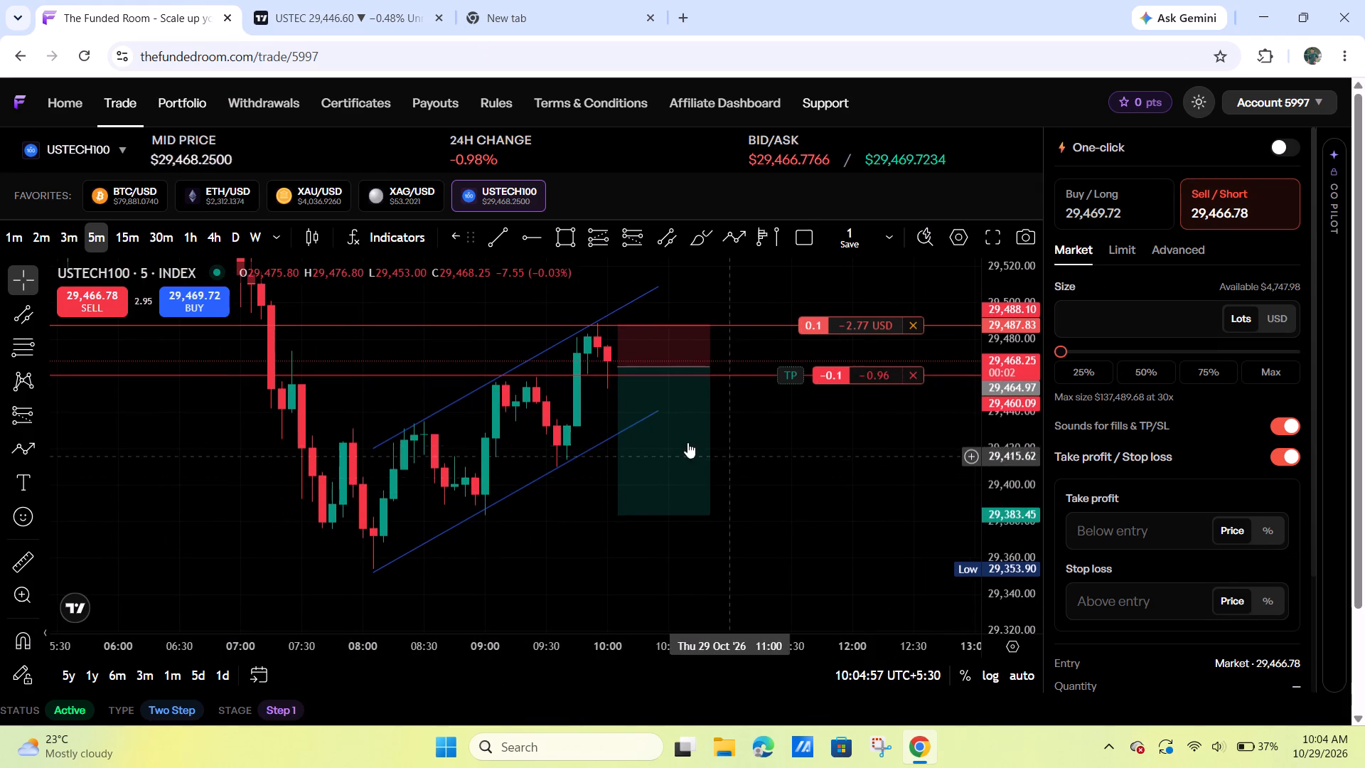
{"action": "left_click_drag", "start_coordinate": [615, 362], "coordinate": [616, 375]}
{"action": "left_click_drag", "start_coordinate": [821, 457], "coordinate": [853, 464]}
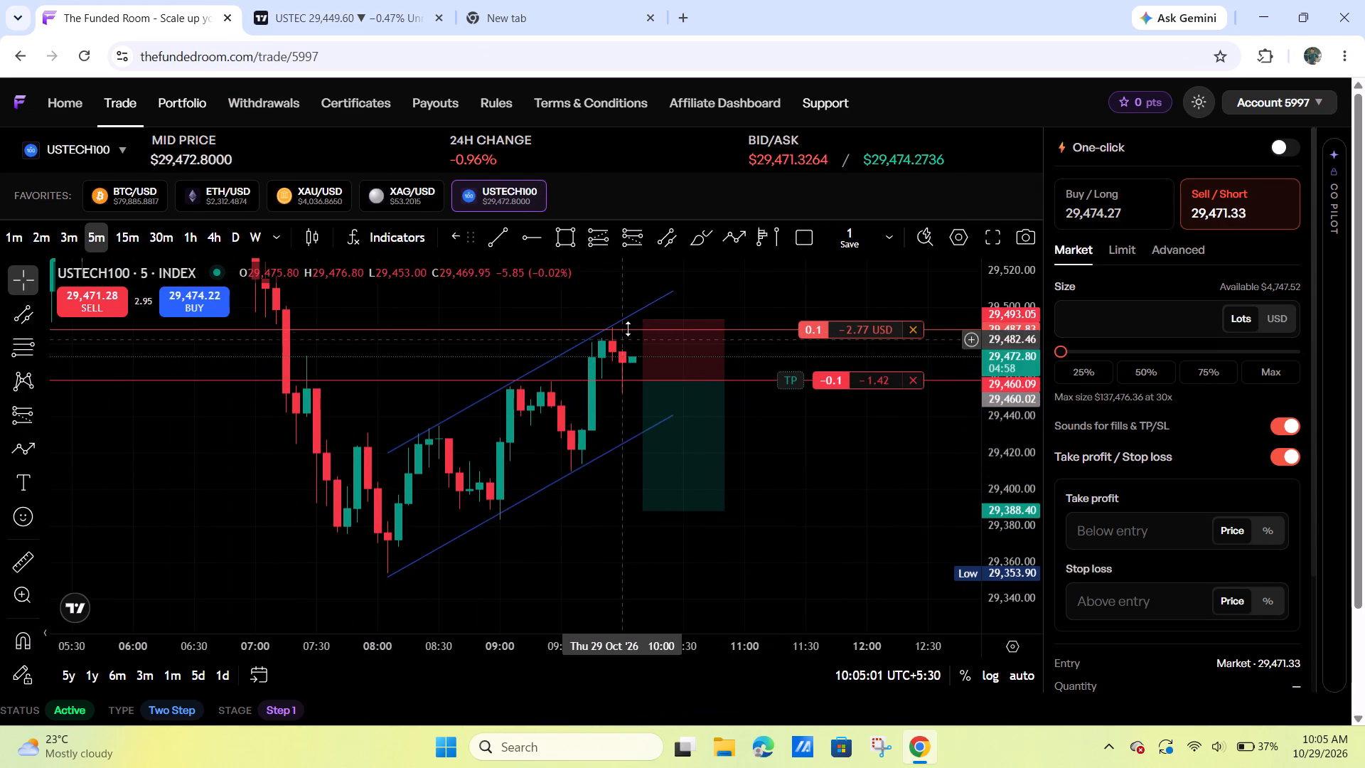
{"action": "left_click_drag", "start_coordinate": [644, 319], "coordinate": [641, 328]}
{"action": "left_click_drag", "start_coordinate": [765, 434], "coordinate": [789, 433]}
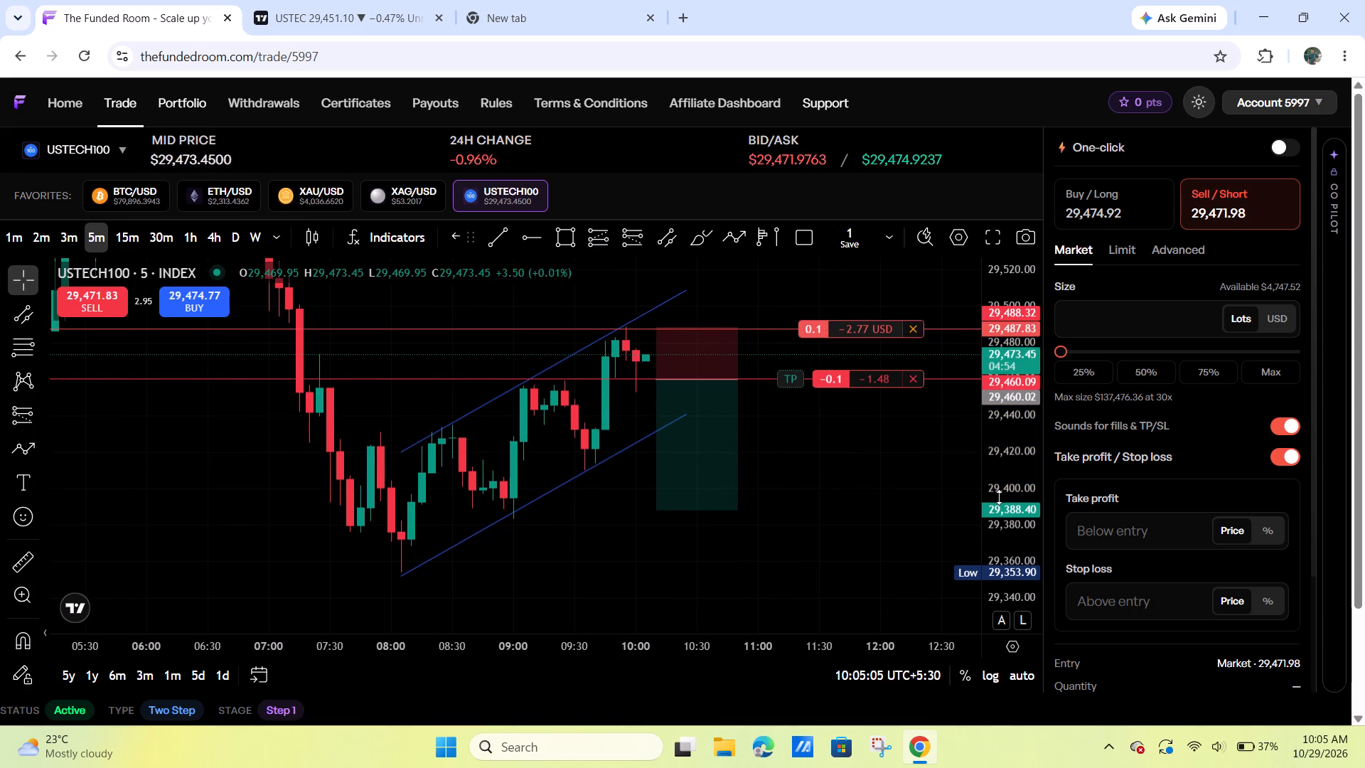
Switch the USTECH100 chart to the 3-minute timeframe and examine the recent candles around the short's entry and stop.
{"action": "left_click_drag", "start_coordinate": [1000, 501], "coordinate": [951, 491]}
{"action": "scroll", "coordinate": [926, 494], "scroll_direction": "down", "scroll_amount": 2}
{"action": "left_click_drag", "start_coordinate": [1010, 393], "coordinate": [990, 445]}
{"action": "left_click_drag", "start_coordinate": [963, 456], "coordinate": [852, 455]}
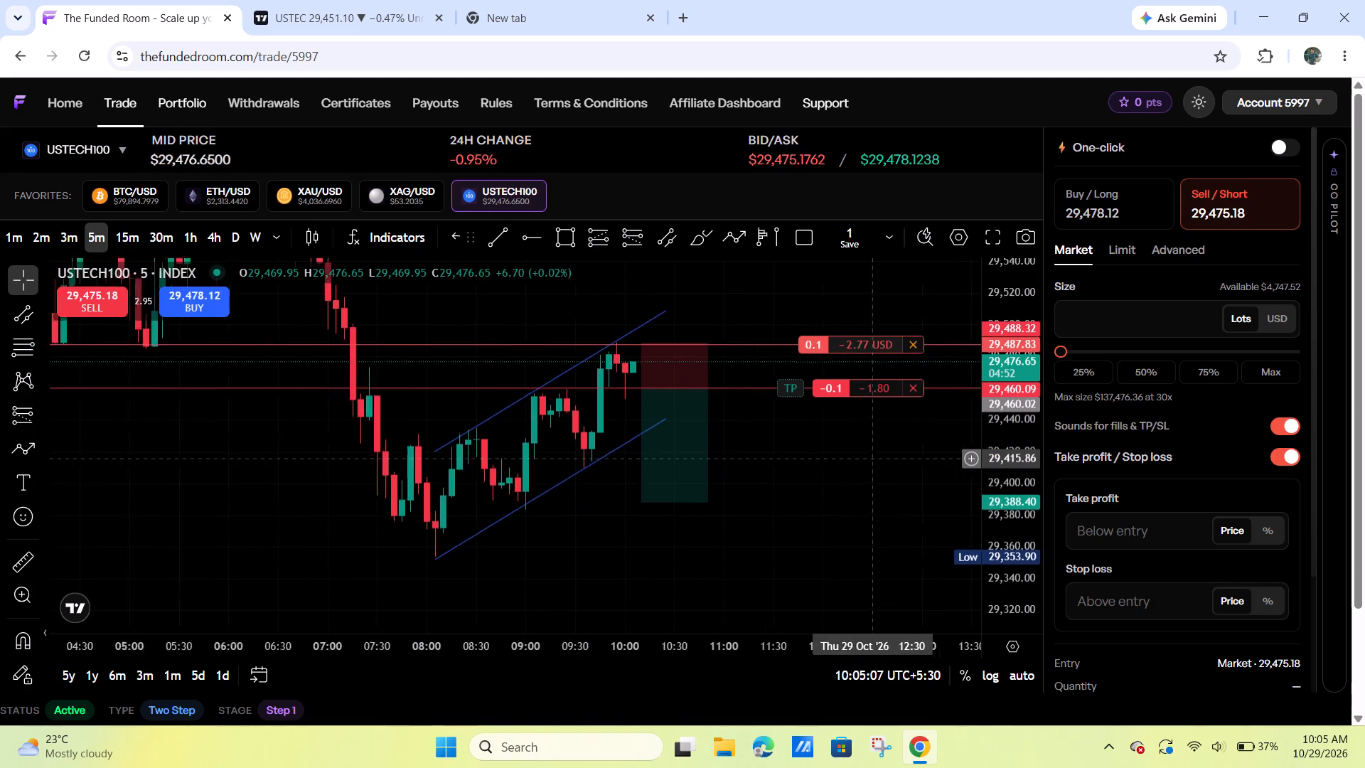
{"action": "left_click_drag", "start_coordinate": [852, 455], "coordinate": [846, 454]}
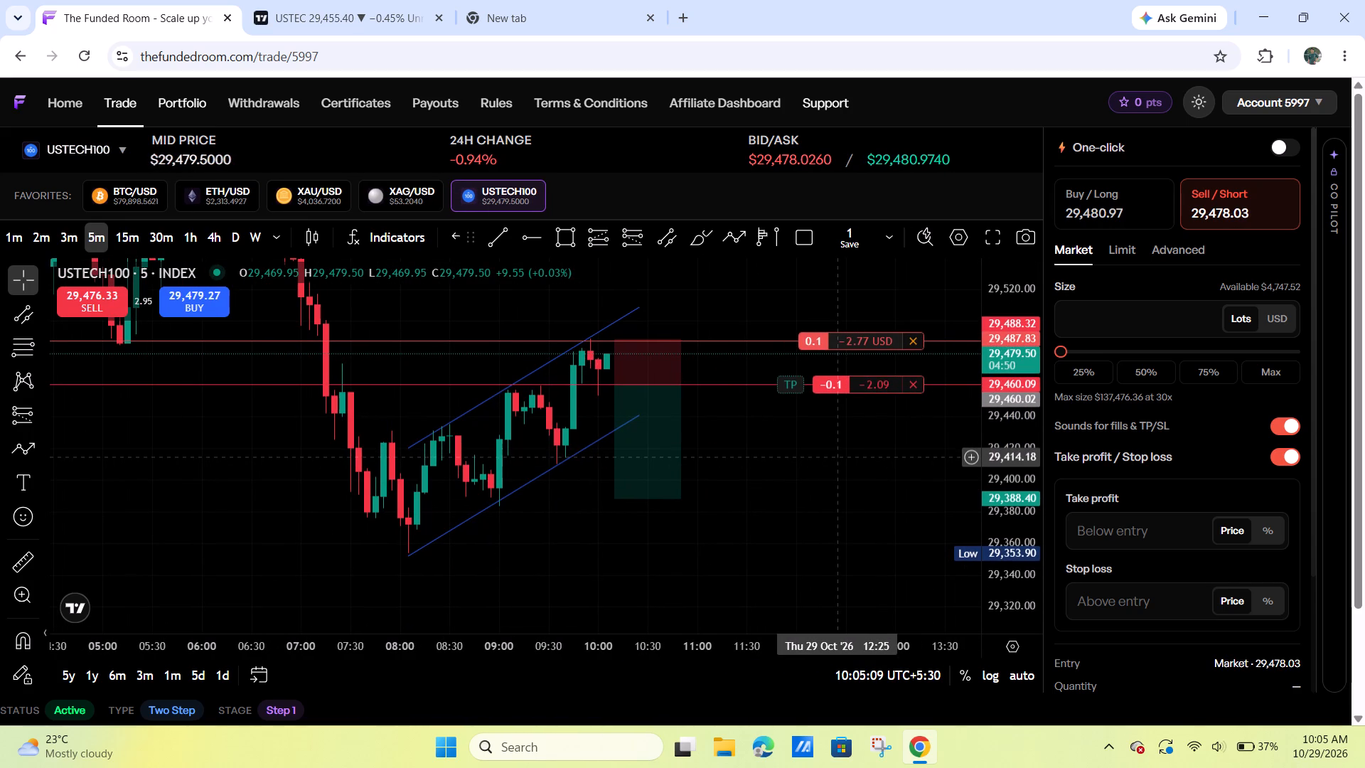
{"action": "left_click", "coordinate": [64, 237]}
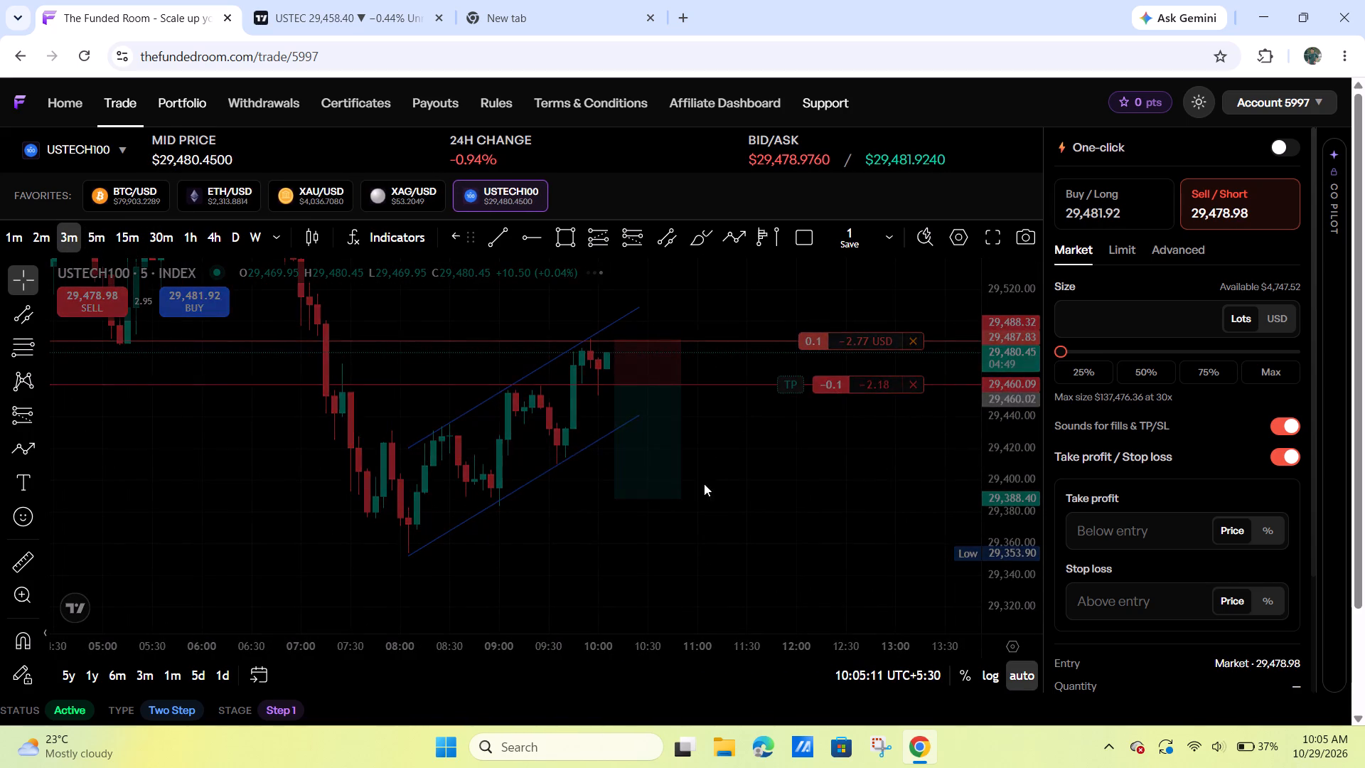
{"action": "left_click_drag", "start_coordinate": [988, 551], "coordinate": [940, 137]}
{"action": "left_click_drag", "start_coordinate": [834, 410], "coordinate": [861, 351]}
{"action": "left_click_drag", "start_coordinate": [996, 313], "coordinate": [964, 378]}
{"action": "left_click_drag", "start_coordinate": [904, 377], "coordinate": [863, 341]}
{"action": "left_click_drag", "start_coordinate": [769, 376], "coordinate": [798, 364]}
{"action": "left_click_drag", "start_coordinate": [872, 346], "coordinate": [867, 346]}
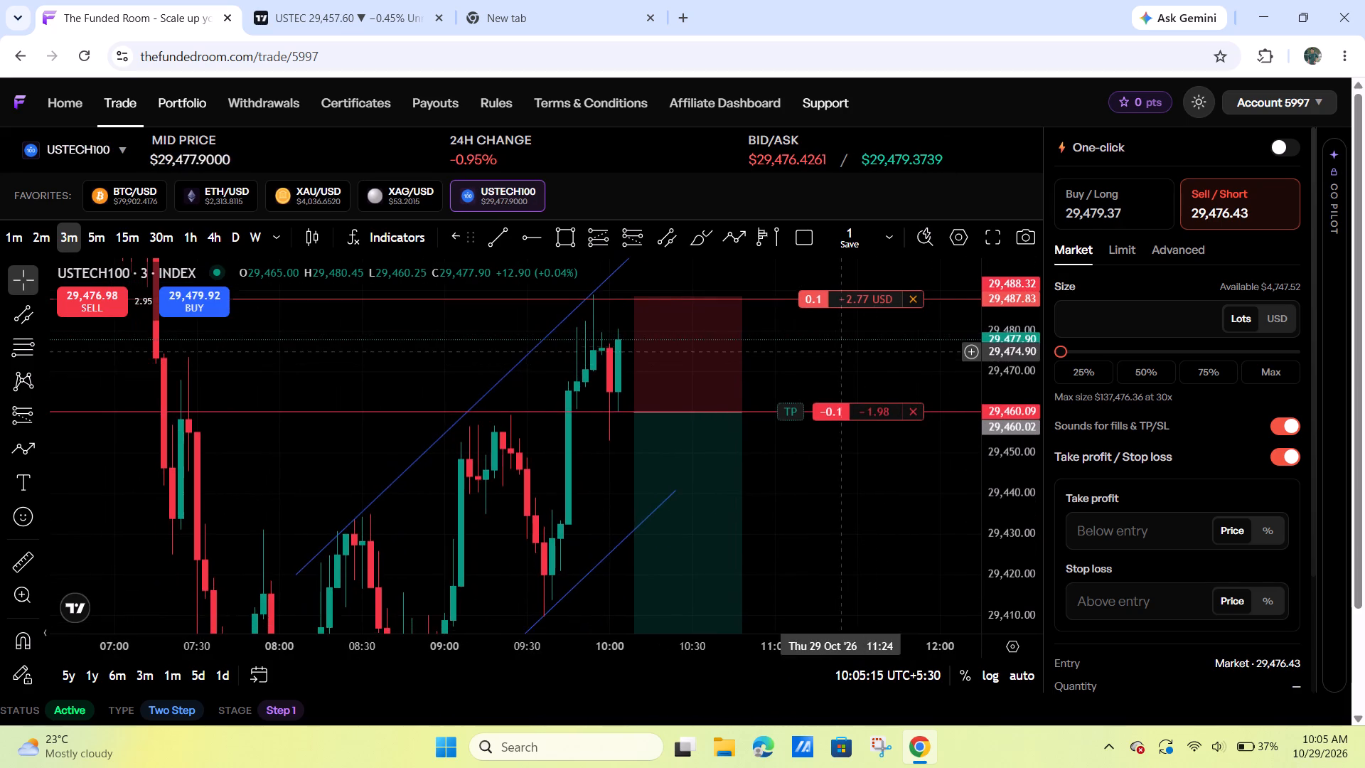
{"action": "left_click_drag", "start_coordinate": [867, 346], "coordinate": [956, 341]}
{"action": "left_click_drag", "start_coordinate": [1007, 326], "coordinate": [985, 375]}
{"action": "left_click_drag", "start_coordinate": [932, 370], "coordinate": [816, 366]}
{"action": "left_click_drag", "start_coordinate": [837, 361], "coordinate": [837, 383]}
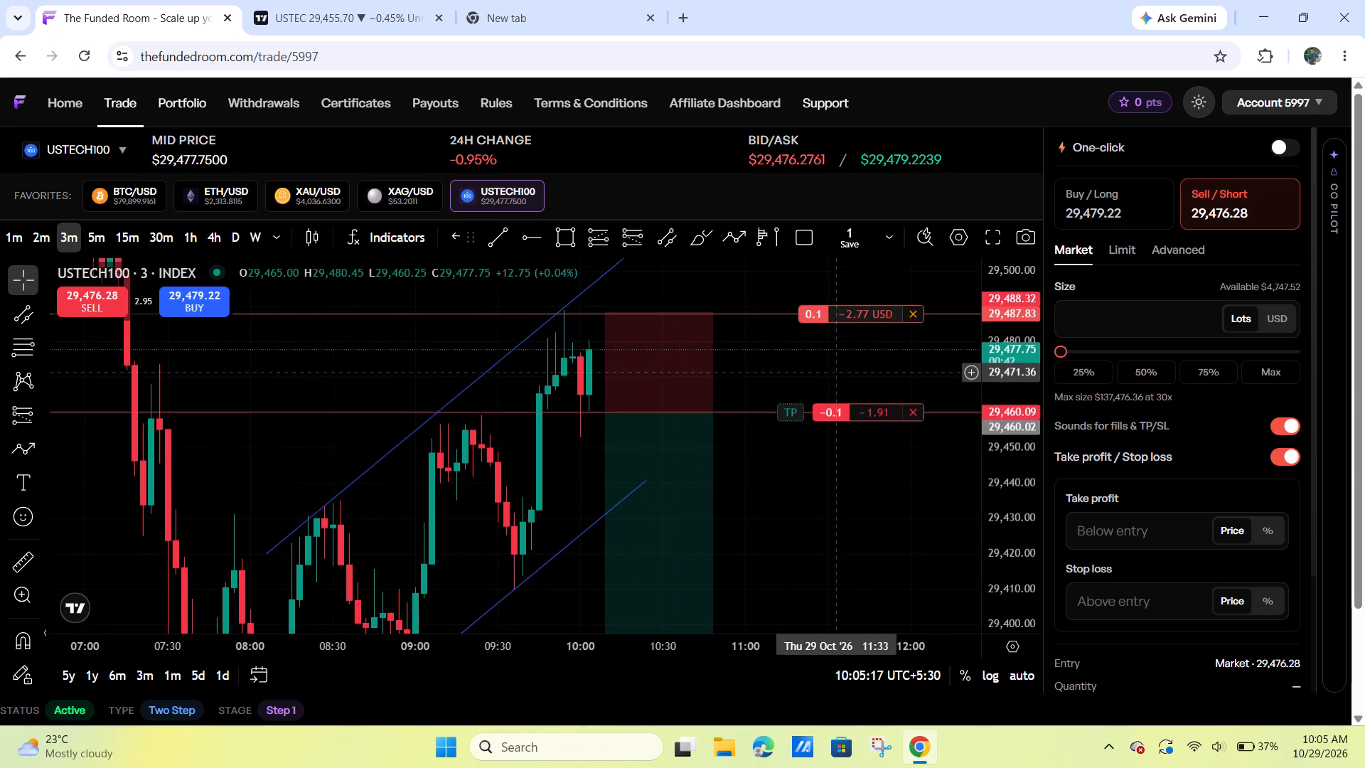
{"action": "left_click_drag", "start_coordinate": [837, 383], "coordinate": [837, 385]}
{"action": "left_click_drag", "start_coordinate": [846, 382], "coordinate": [879, 368]}
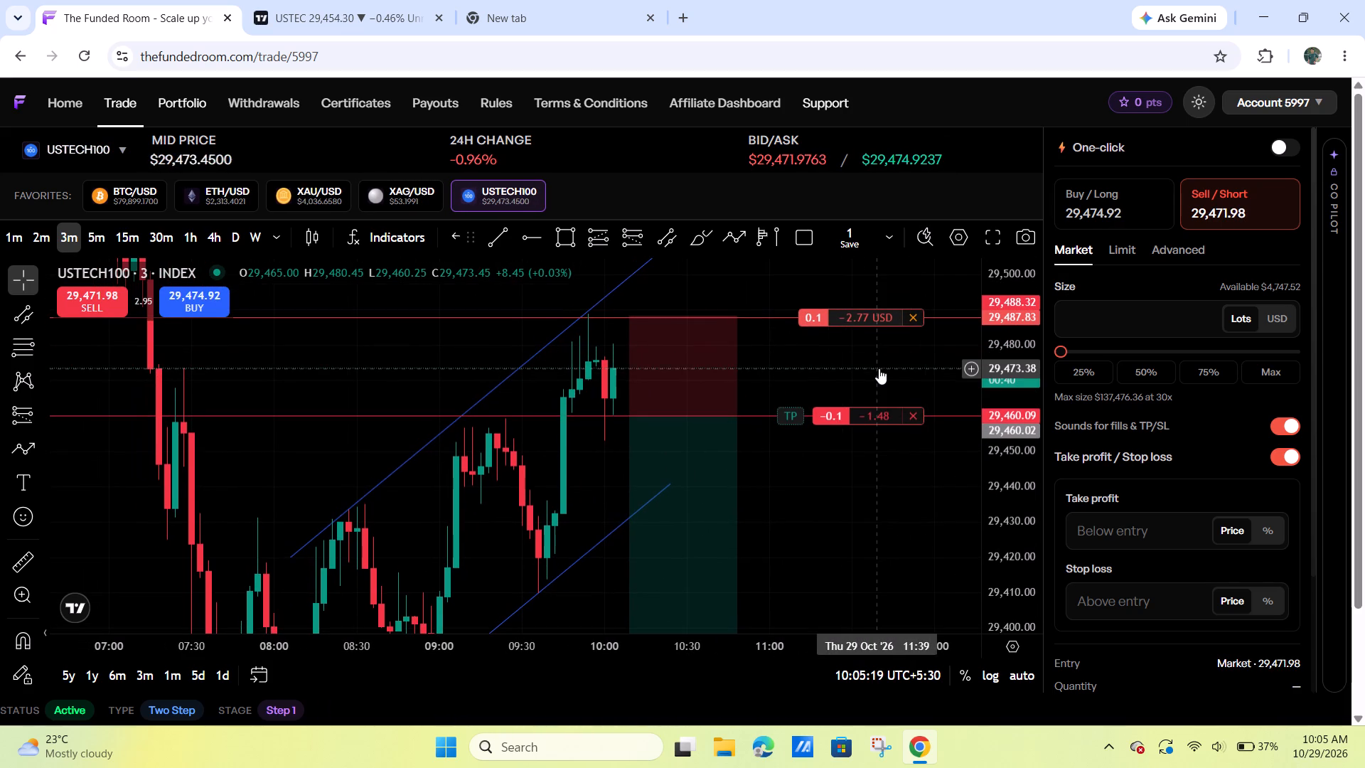
Move the short position drawing's entry corner back to 09:54 at about 29,461.56.
{"action": "left_click_drag", "start_coordinate": [627, 413], "coordinate": [586, 410]}
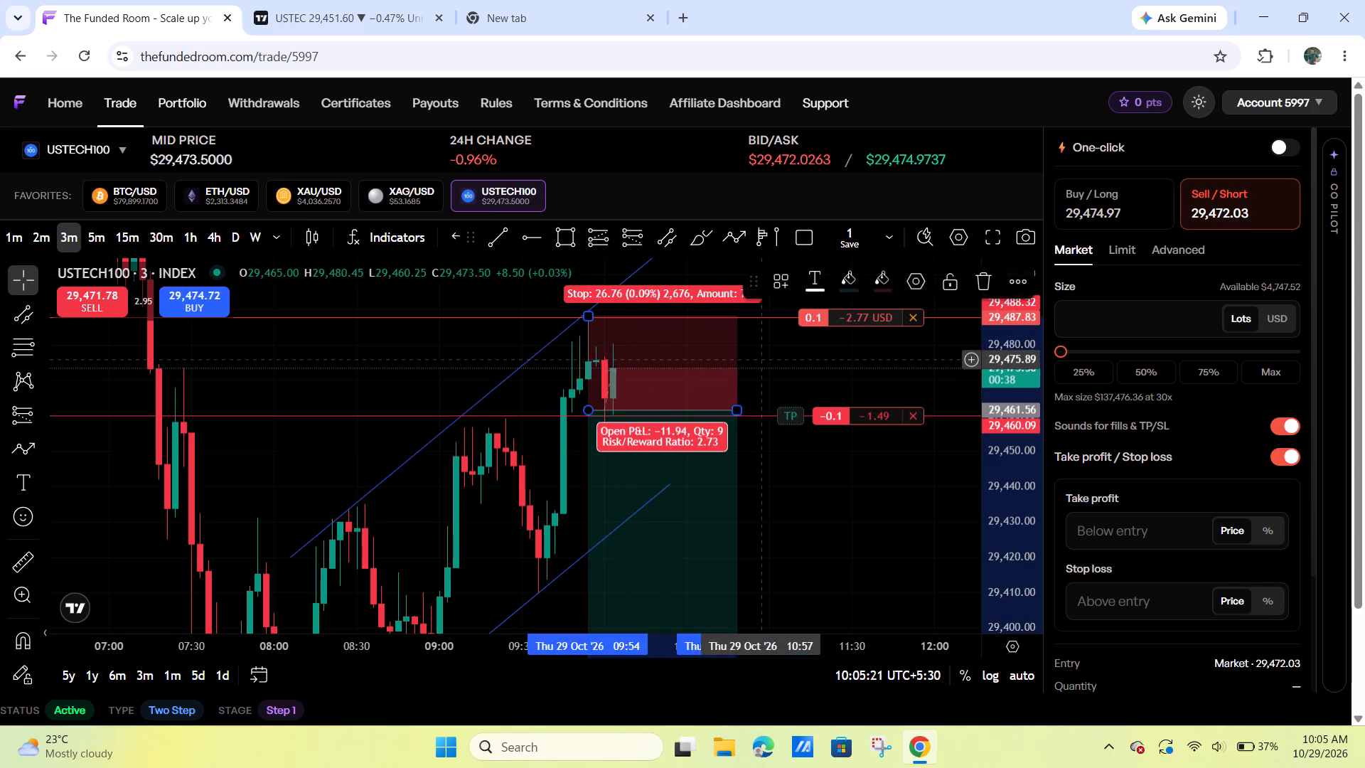
{"action": "left_click", "coordinate": [764, 359]}
Add a take profit at 29,358.38 to the open 0.1-lot short, just above the 29,353.90 low.
{"action": "left_click_drag", "start_coordinate": [1004, 325], "coordinate": [966, 464]}
{"action": "left_click_drag", "start_coordinate": [894, 479], "coordinate": [852, 406]}
{"action": "scroll", "coordinate": [852, 406], "scroll_direction": "down", "scroll_amount": 4}
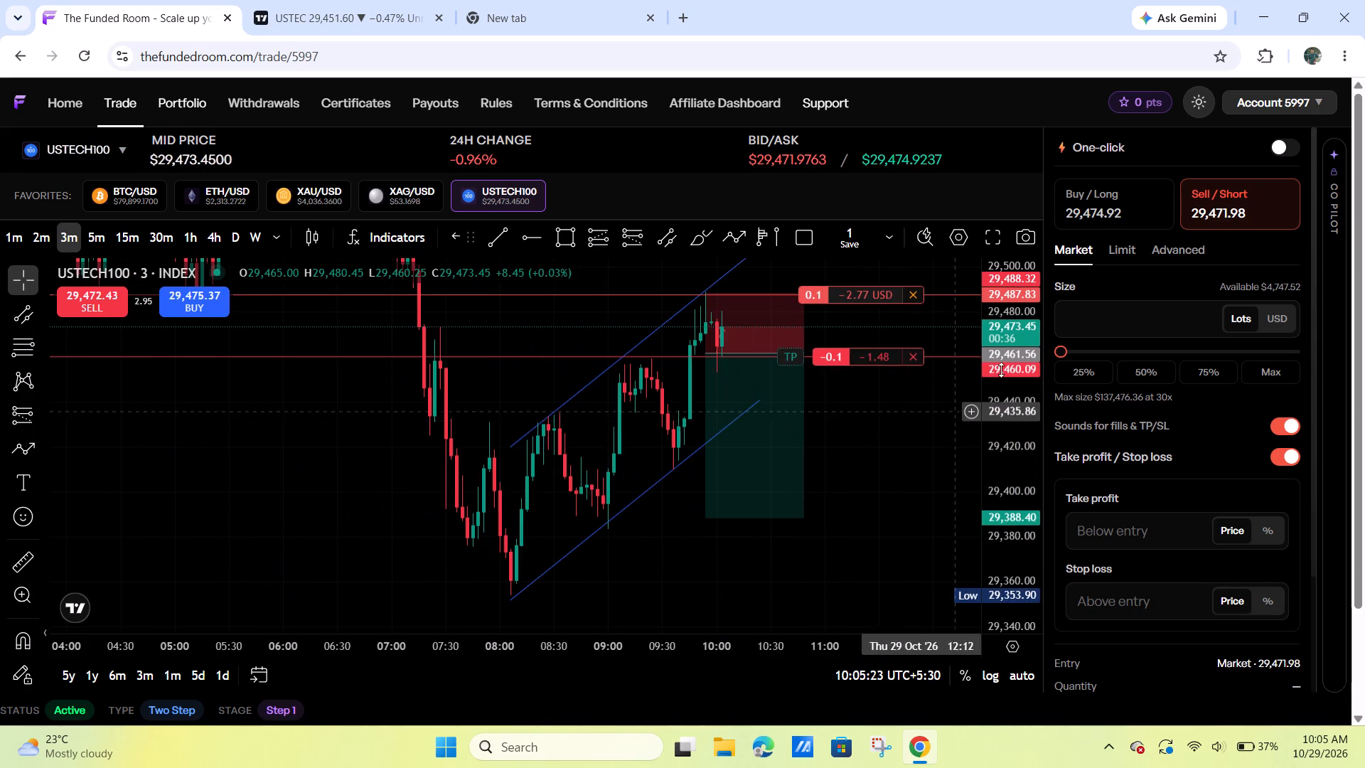
{"action": "left_click_drag", "start_coordinate": [995, 386], "coordinate": [983, 454]}
{"action": "left_click_drag", "start_coordinate": [966, 464], "coordinate": [914, 480]}
{"action": "left_click_drag", "start_coordinate": [909, 482], "coordinate": [847, 474]}
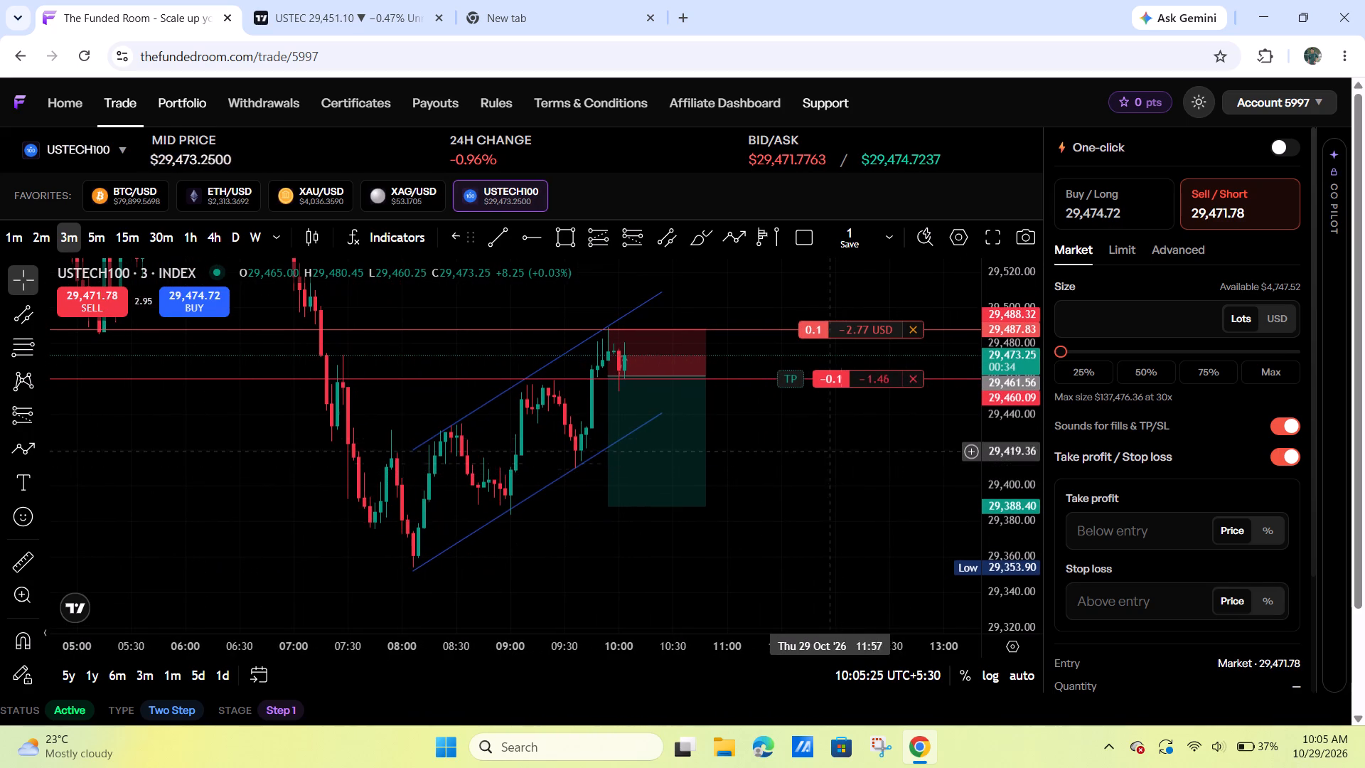
{"action": "left_click_drag", "start_coordinate": [789, 378], "coordinate": [814, 493]}
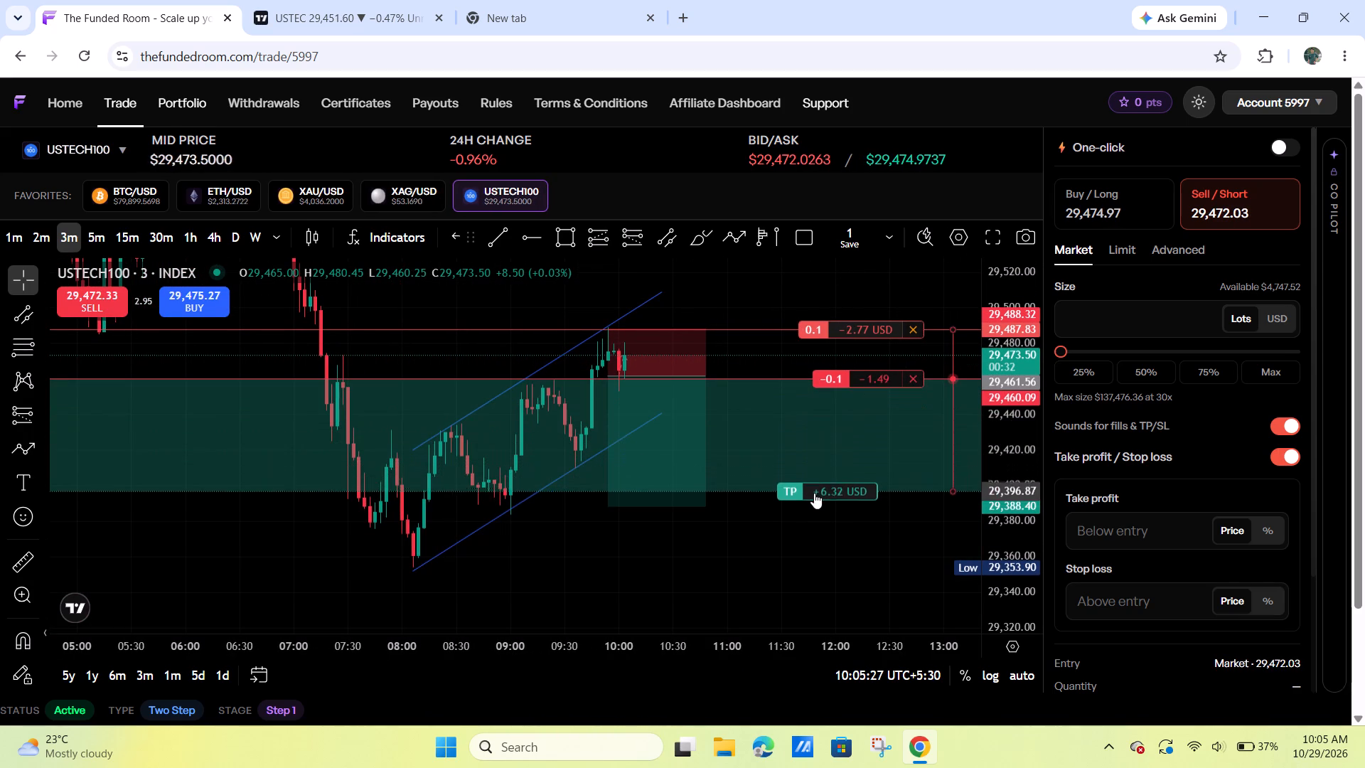
{"action": "left_click_drag", "start_coordinate": [814, 493], "coordinate": [818, 545]}
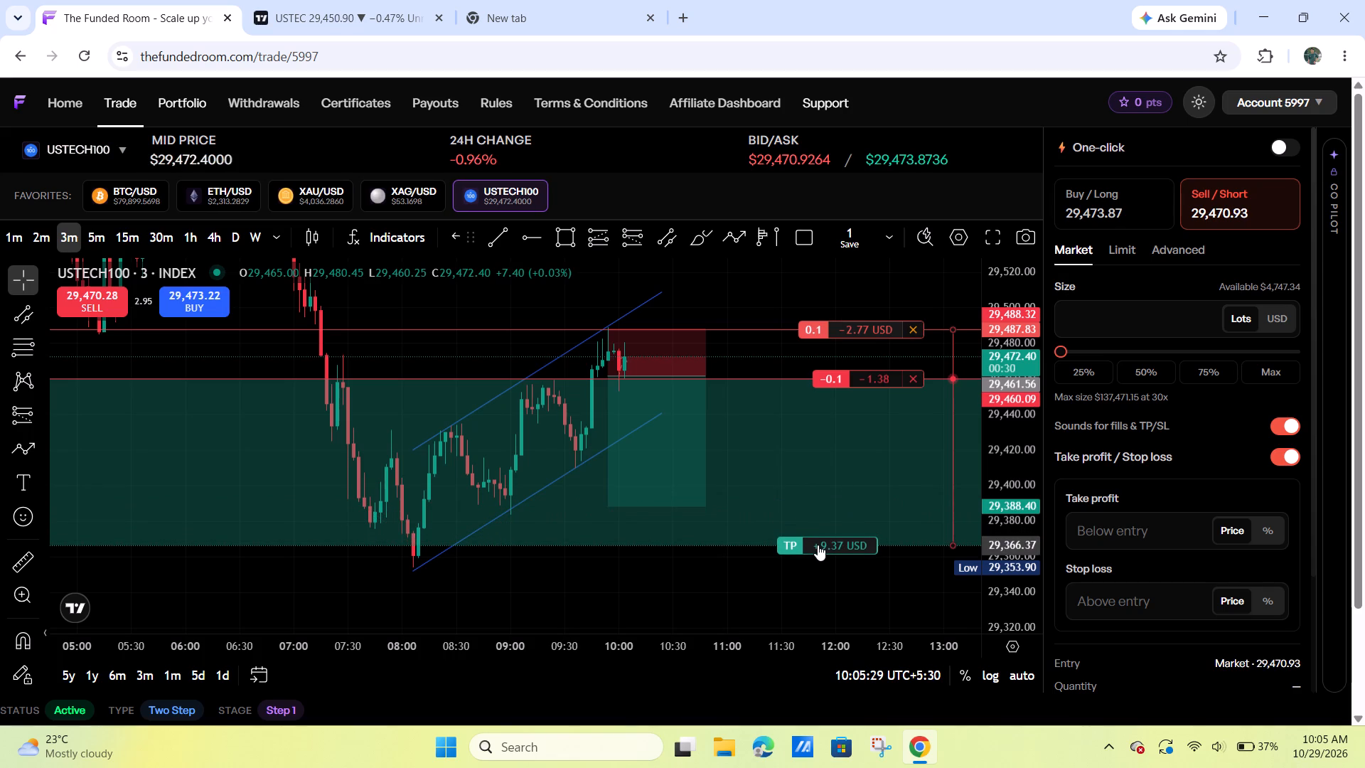
{"action": "left_click_drag", "start_coordinate": [818, 545], "coordinate": [813, 559]}
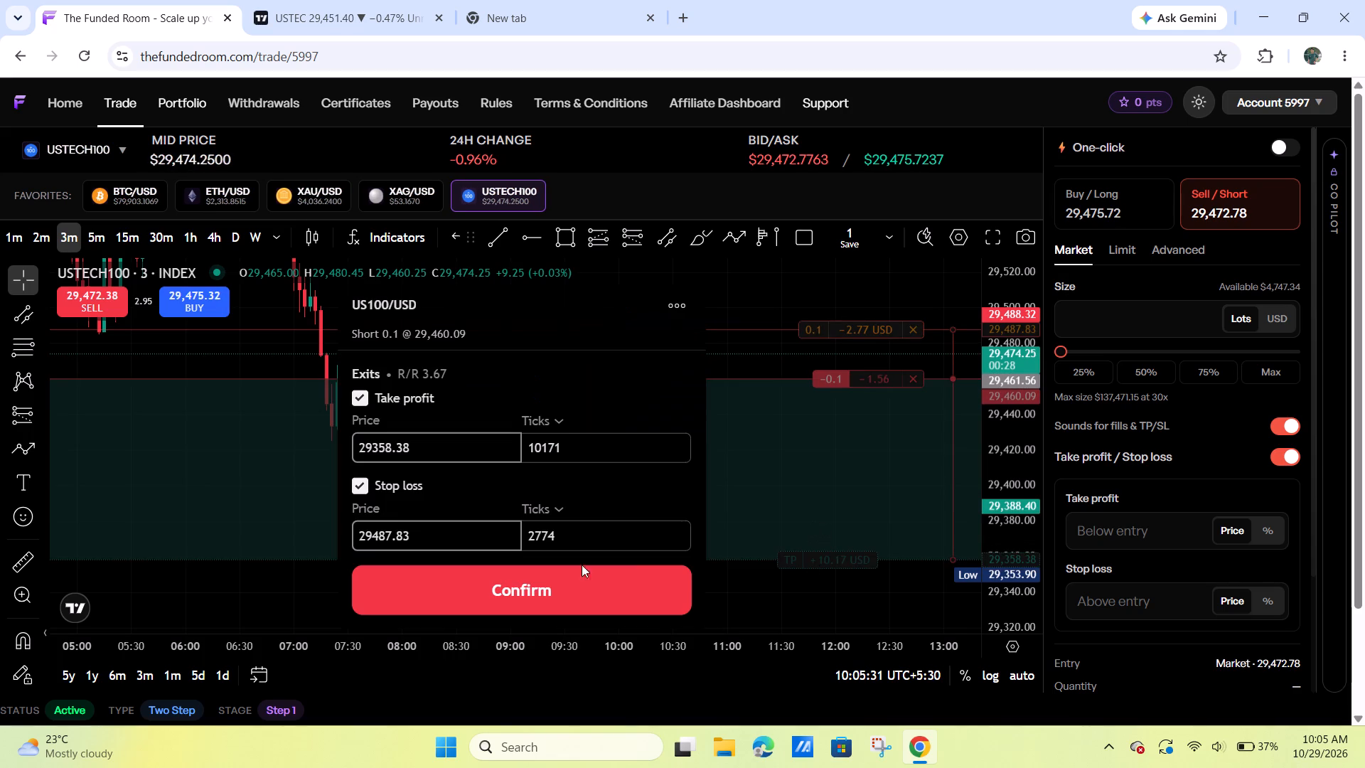
{"action": "left_click", "coordinate": [561, 590]}
{"action": "left_click_drag", "start_coordinate": [839, 498], "coordinate": [804, 512]}
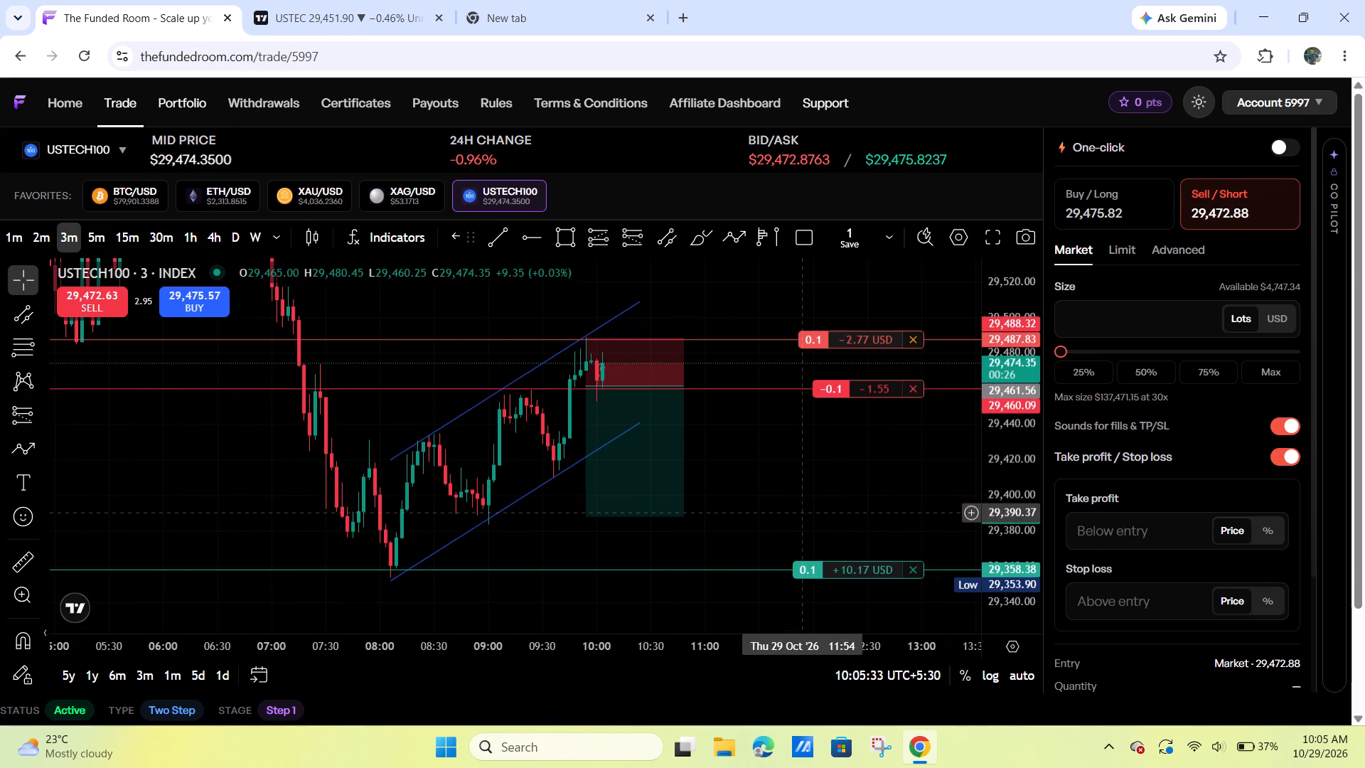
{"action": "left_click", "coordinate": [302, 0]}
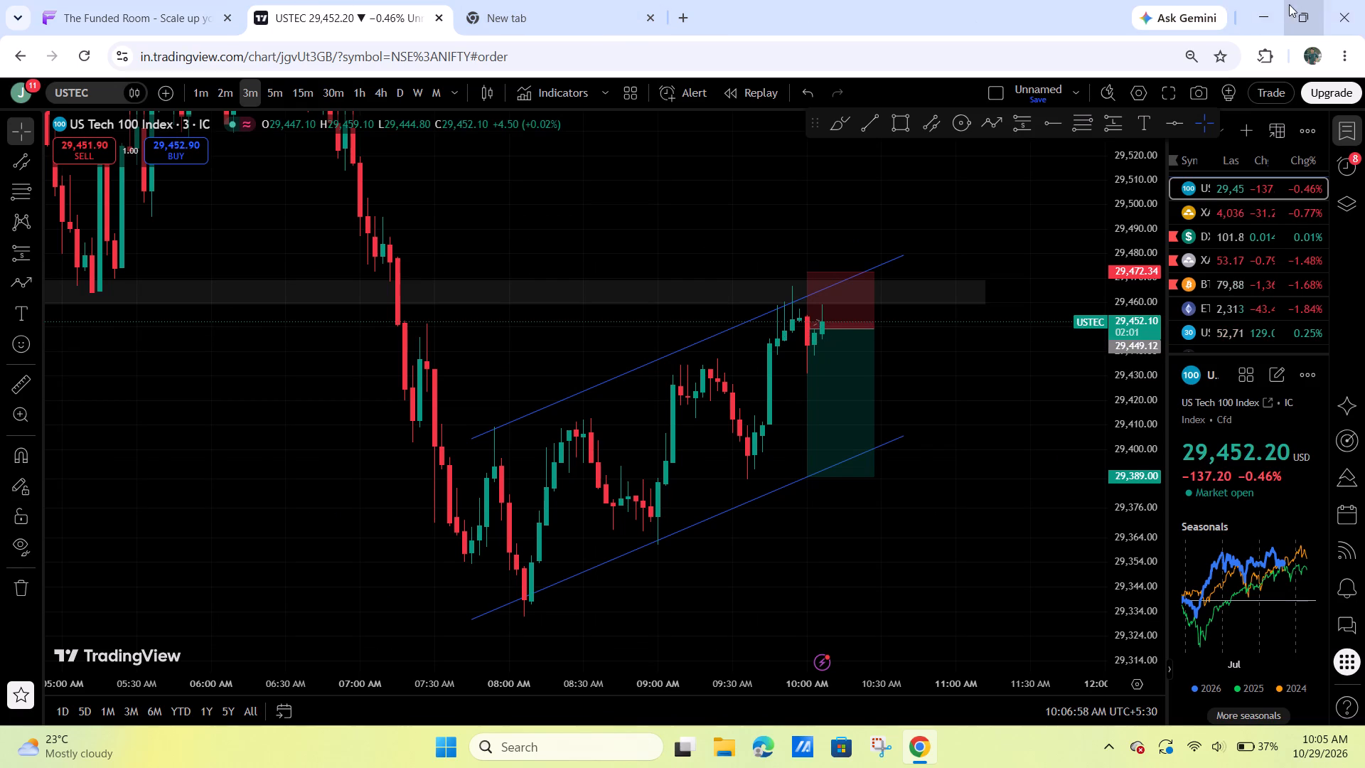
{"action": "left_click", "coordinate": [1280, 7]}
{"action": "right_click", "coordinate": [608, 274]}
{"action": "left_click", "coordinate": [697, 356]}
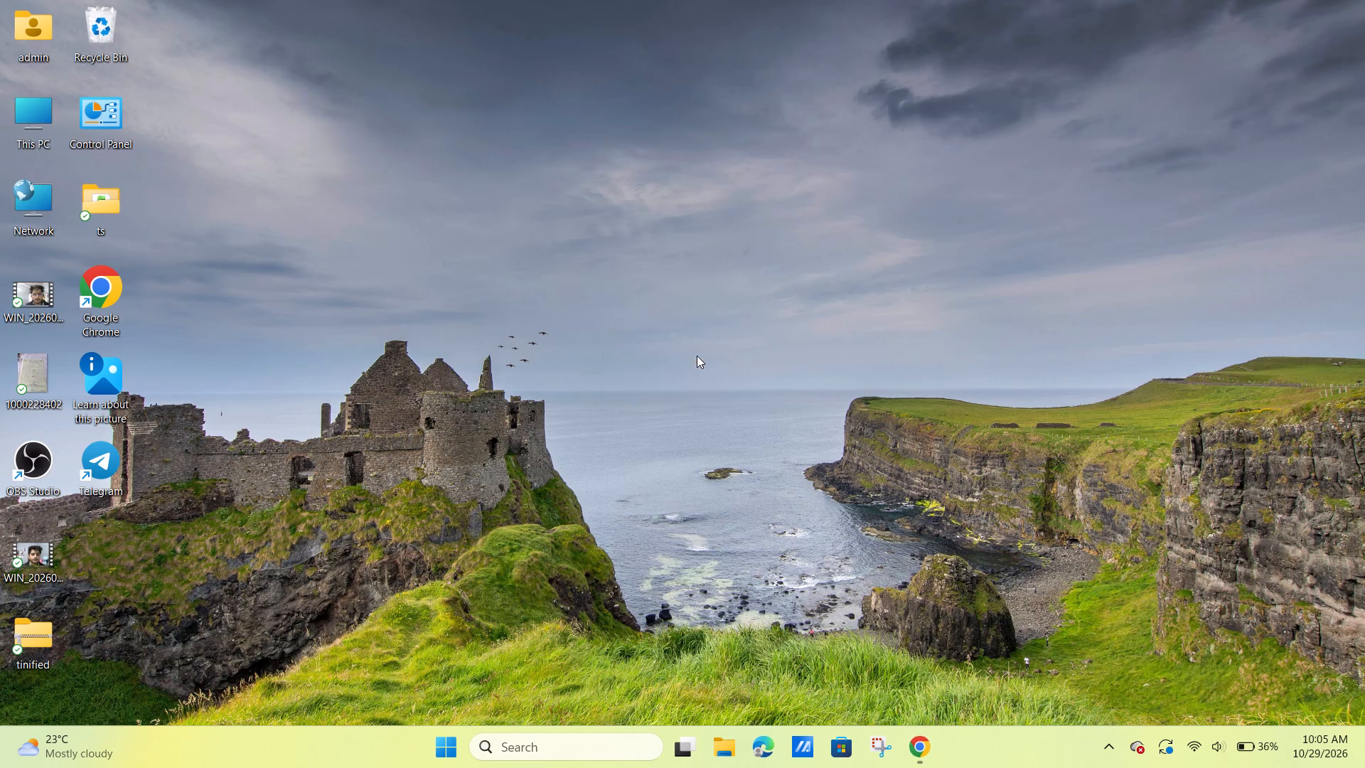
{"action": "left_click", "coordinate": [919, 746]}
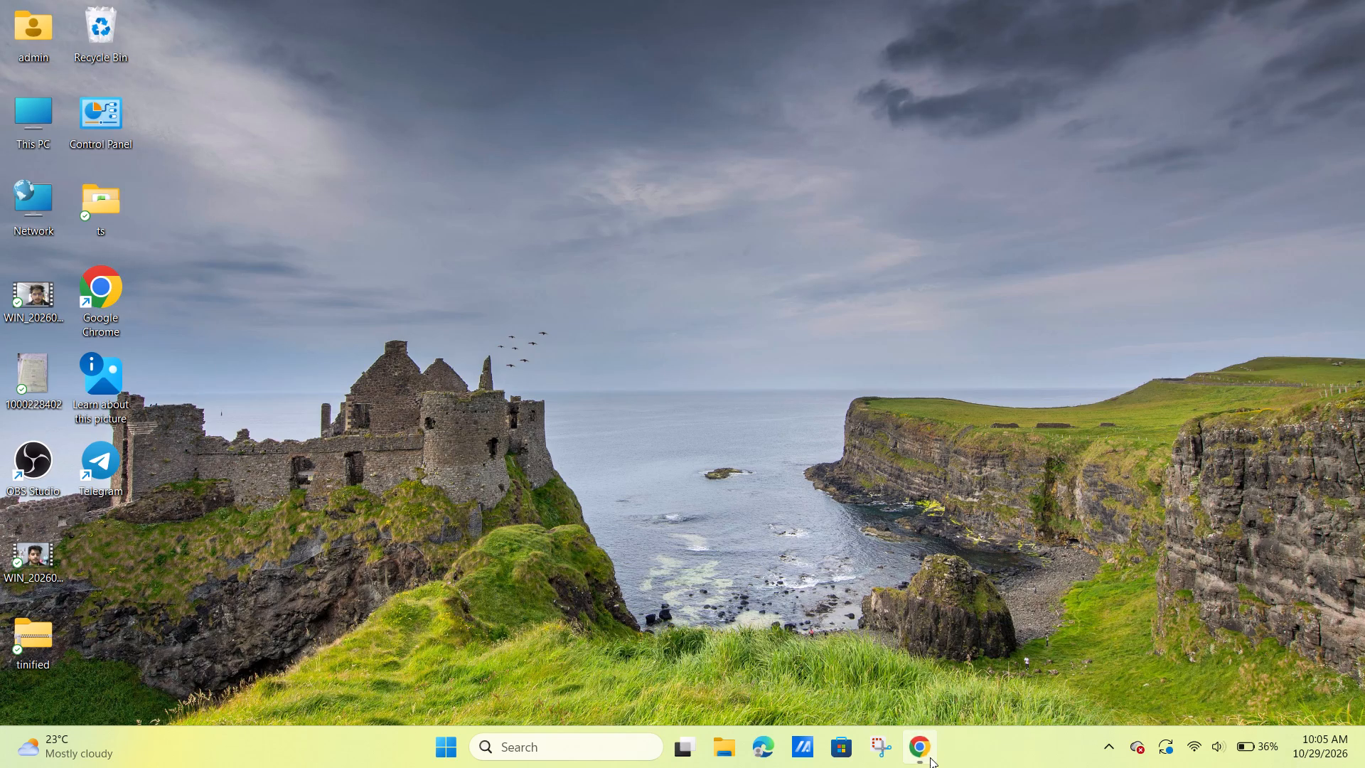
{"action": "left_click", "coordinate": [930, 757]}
Return to the browser and move the open 0.1-lot short's stop loss to 29,488.83, just above the position drawing's stop.
{"action": "left_click", "coordinate": [160, 0]}
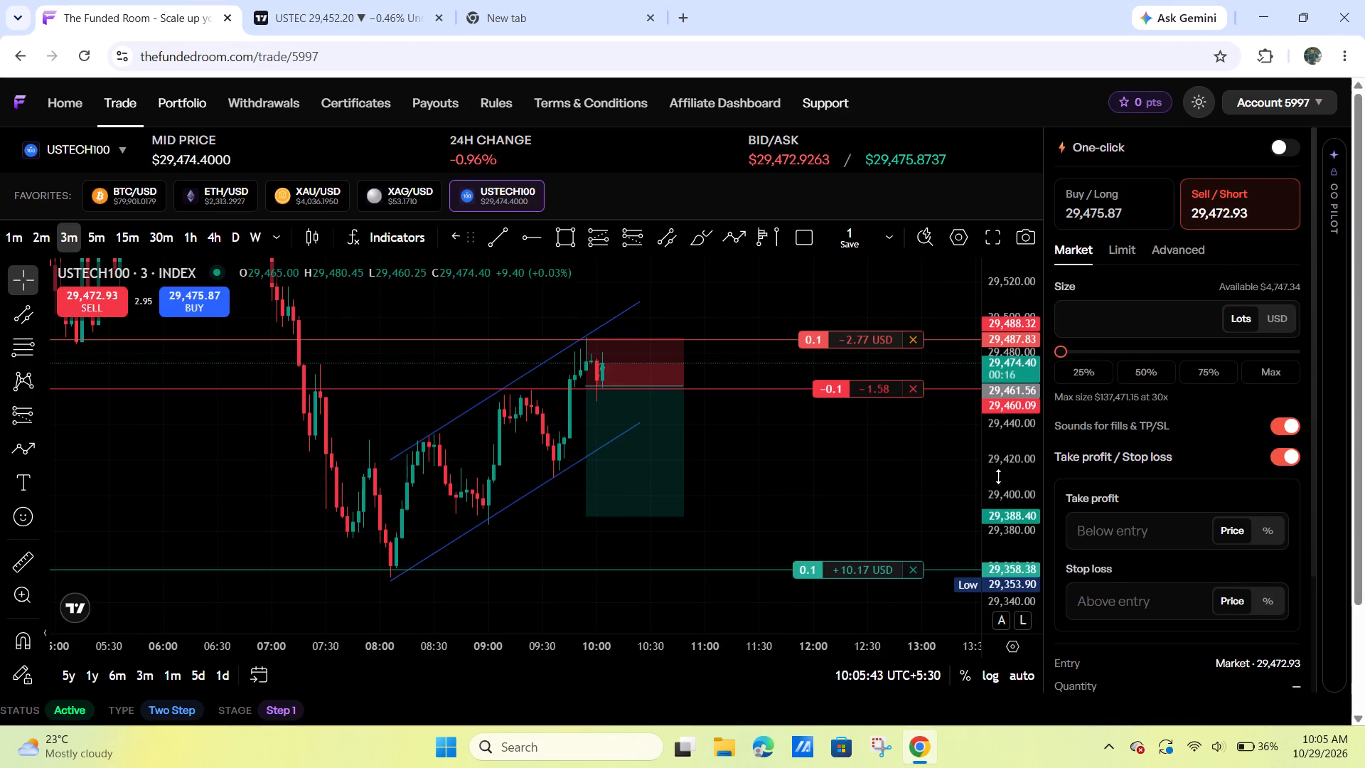
{"action": "left_click_drag", "start_coordinate": [1002, 485], "coordinate": [973, 310]}
{"action": "left_click_drag", "start_coordinate": [776, 287], "coordinate": [825, 427]}
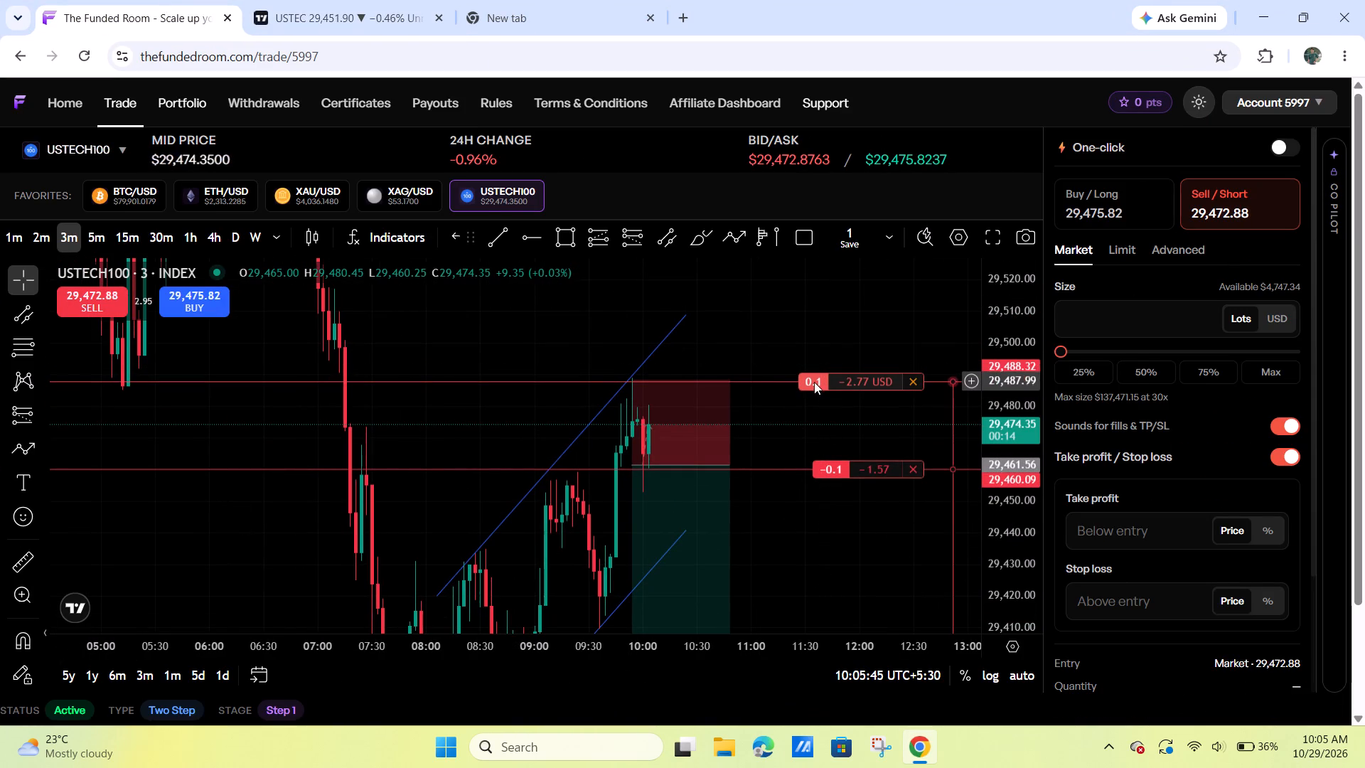
{"action": "left_click", "coordinate": [812, 383]}
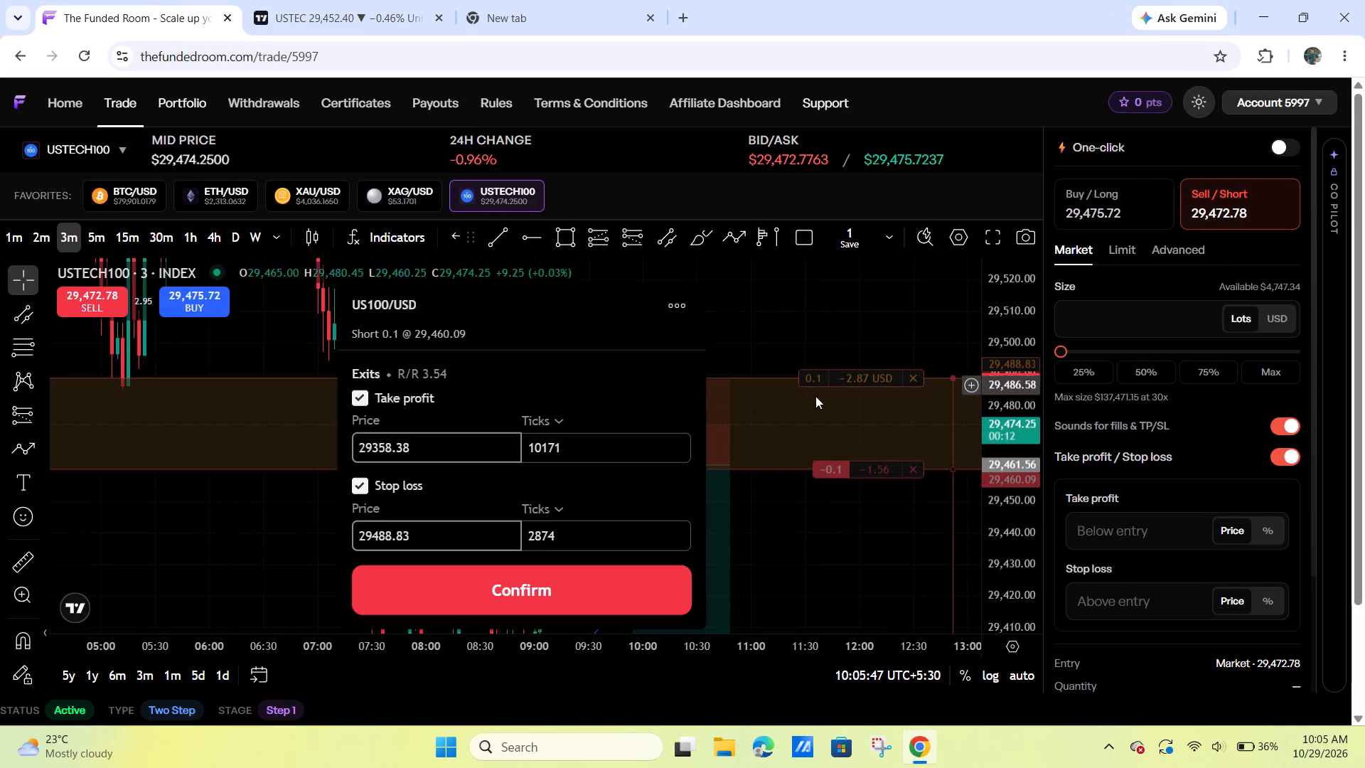
{"action": "left_click", "coordinate": [606, 585]}
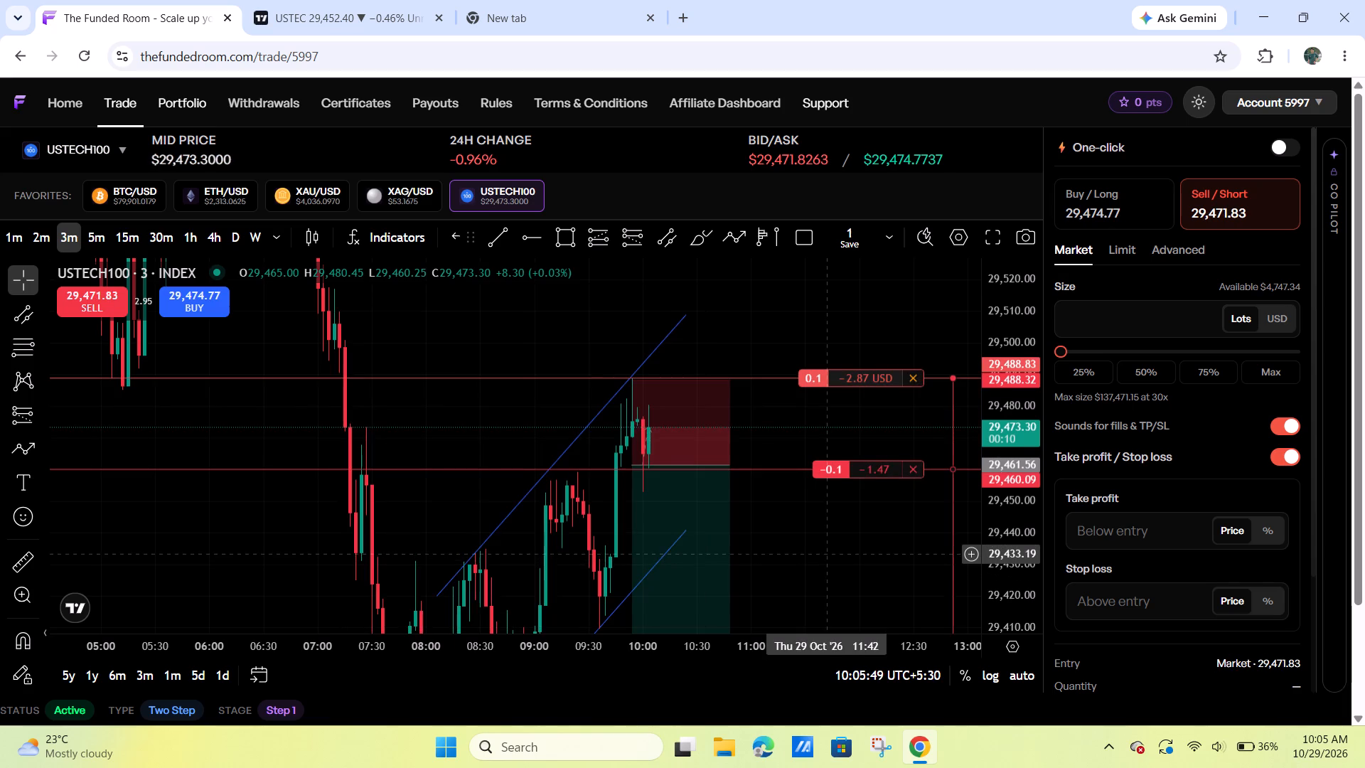
Switch the USTECH100 chart to the 15-minute timeframe and examine the rising channel, recent candles and the short's entry, stop and take-profit levels.
{"action": "left_click_drag", "start_coordinate": [825, 553], "coordinate": [769, 545]}
{"action": "left_click_drag", "start_coordinate": [992, 361], "coordinate": [988, 402]}
{"action": "left_click_drag", "start_coordinate": [885, 441], "coordinate": [877, 407]}
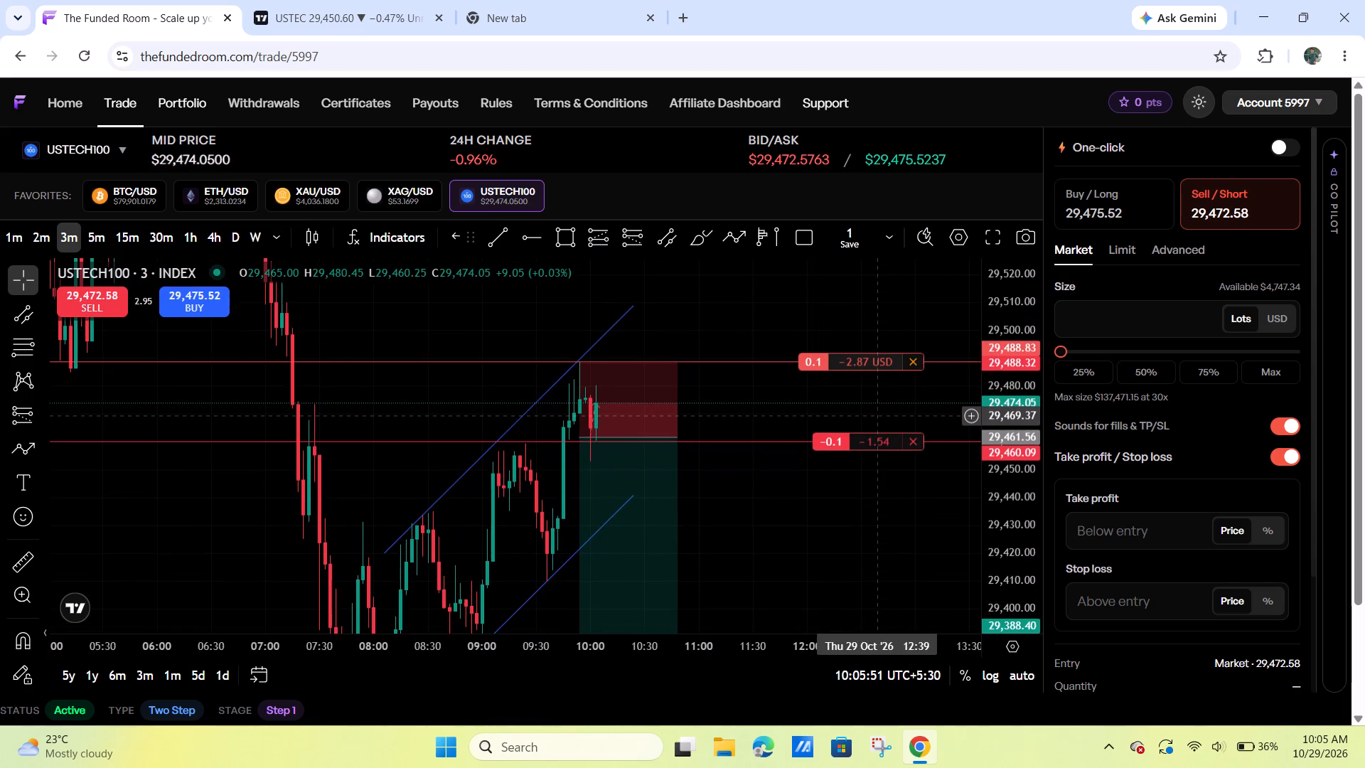
{"action": "left_click_drag", "start_coordinate": [877, 407], "coordinate": [877, 405]}
{"action": "left_click", "coordinate": [117, 223]}
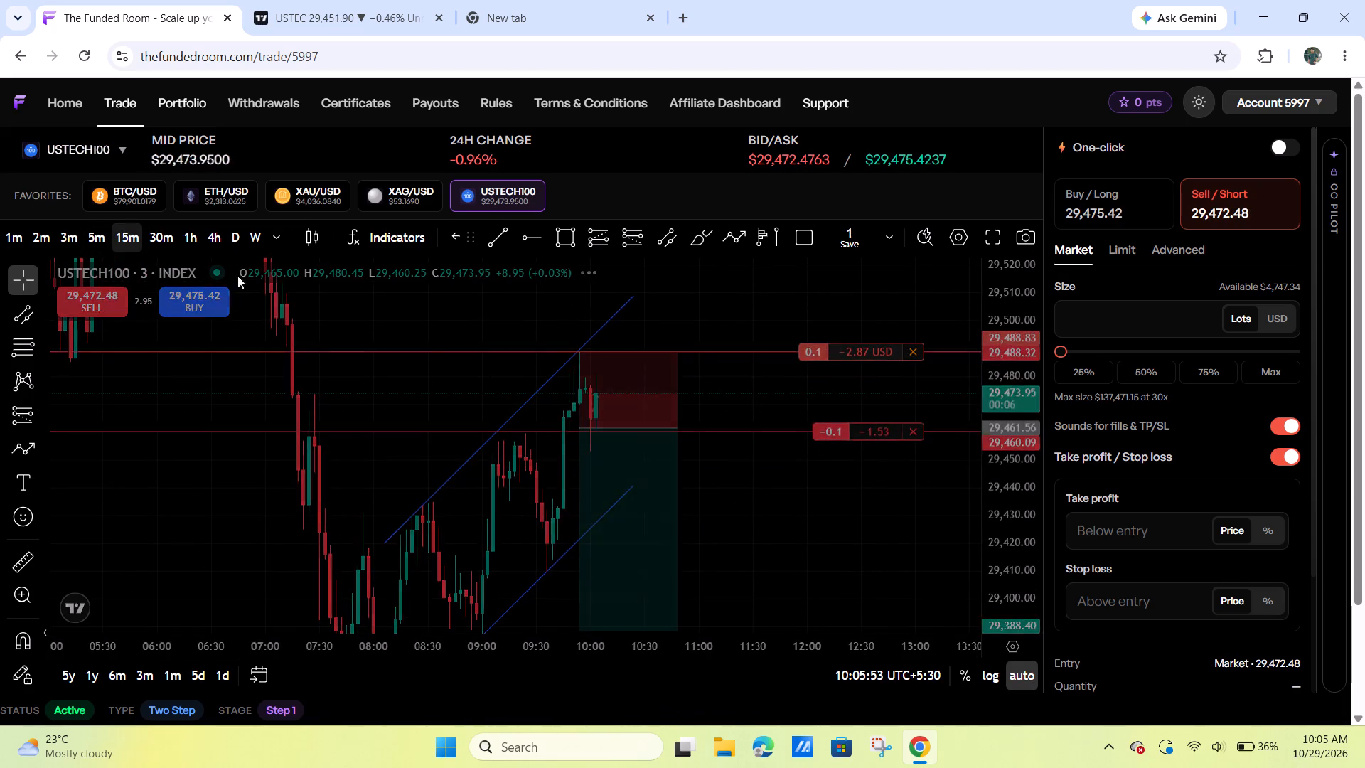
{"action": "scroll", "coordinate": [797, 535], "scroll_direction": "up", "scroll_amount": 5}
{"action": "left_click_drag", "start_coordinate": [657, 455], "coordinate": [856, 420]}
{"action": "left_click_drag", "start_coordinate": [981, 565], "coordinate": [976, 519]}
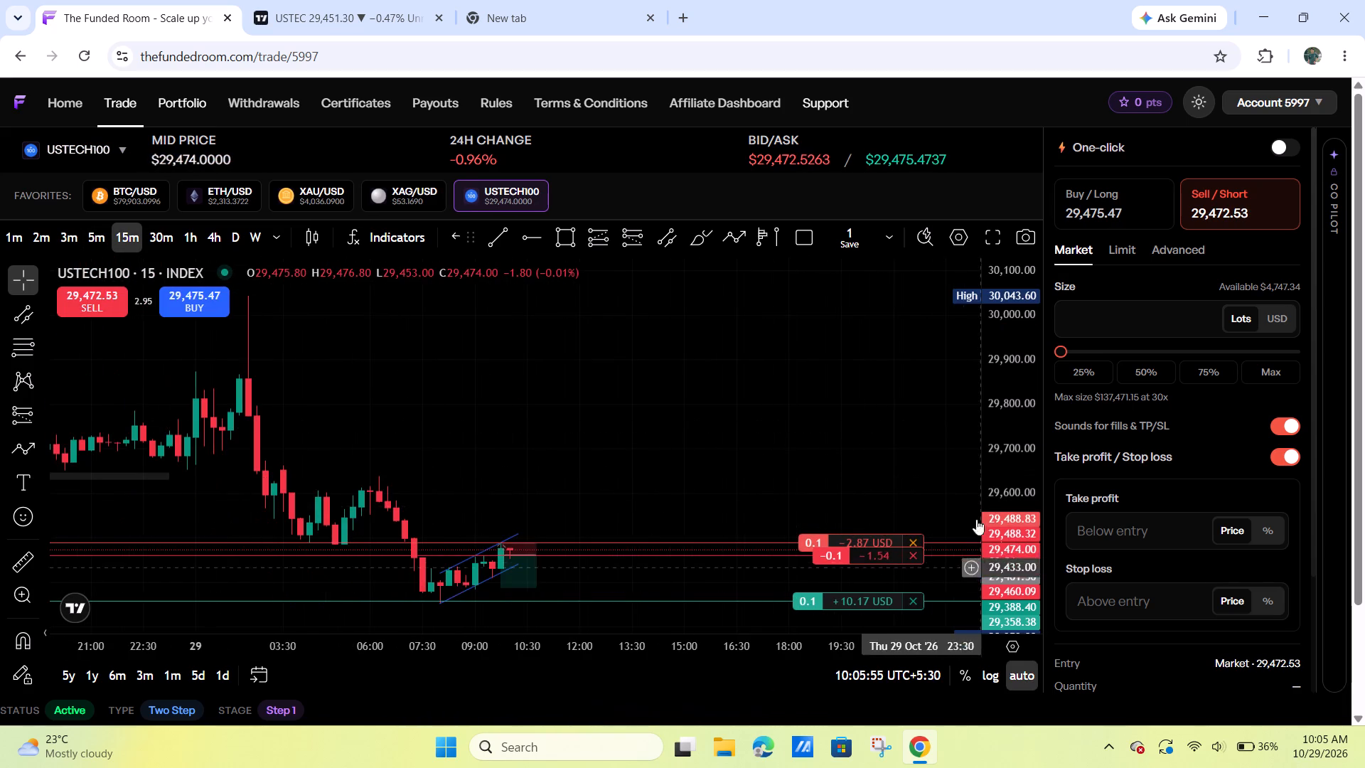
{"action": "left_click_drag", "start_coordinate": [976, 519], "coordinate": [910, 226]}
{"action": "left_click_drag", "start_coordinate": [764, 460], "coordinate": [928, 169]}
{"action": "scroll", "coordinate": [710, 462], "scroll_direction": "up", "scroll_amount": 5}
{"action": "left_click_drag", "start_coordinate": [707, 439], "coordinate": [771, 277]}
{"action": "scroll", "coordinate": [725, 477], "scroll_direction": "up", "scroll_amount": 1}
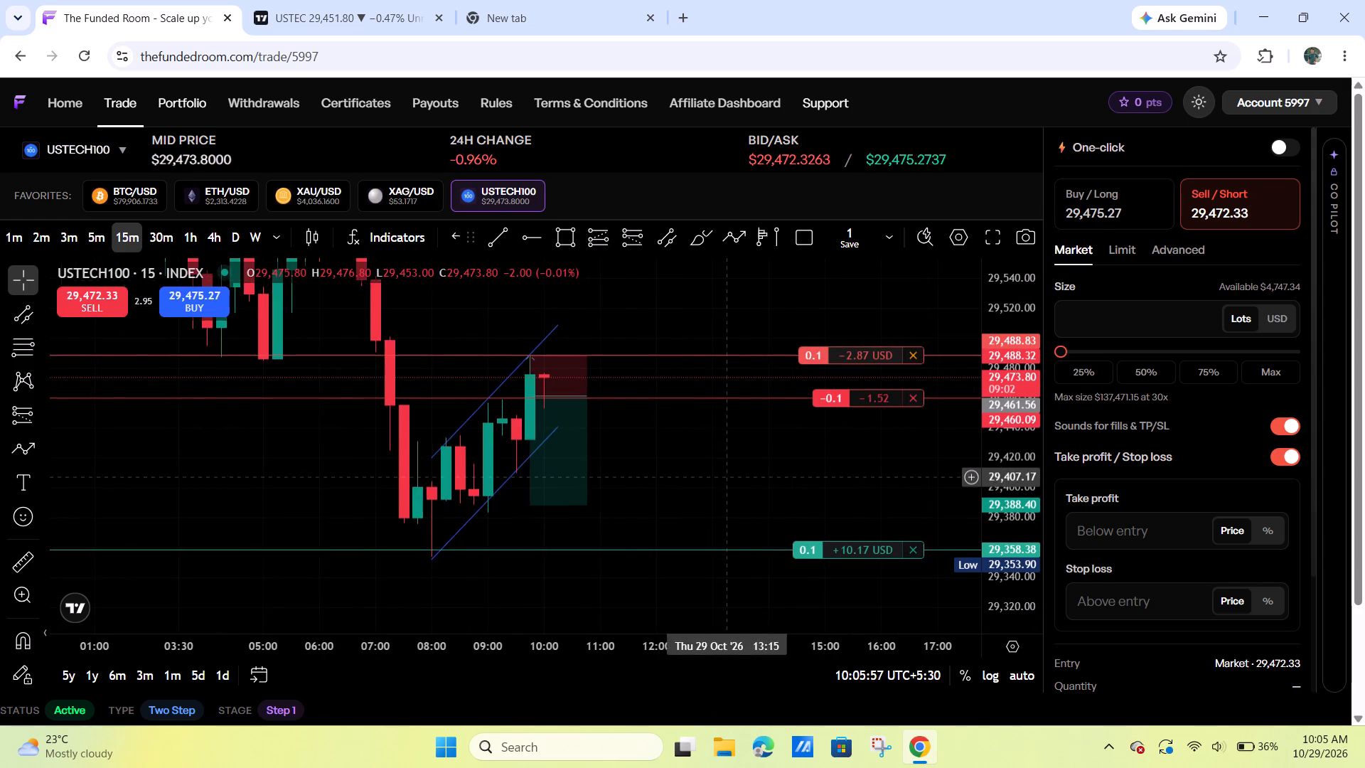
{"action": "scroll", "coordinate": [725, 477], "scroll_direction": "up", "scroll_amount": 2}
{"action": "left_click_drag", "start_coordinate": [679, 465], "coordinate": [869, 481]}
{"action": "left_click_drag", "start_coordinate": [1001, 522], "coordinate": [968, 485]}
{"action": "left_click_drag", "start_coordinate": [830, 489], "coordinate": [953, 517]}
{"action": "left_click_drag", "start_coordinate": [844, 502], "coordinate": [820, 501]}
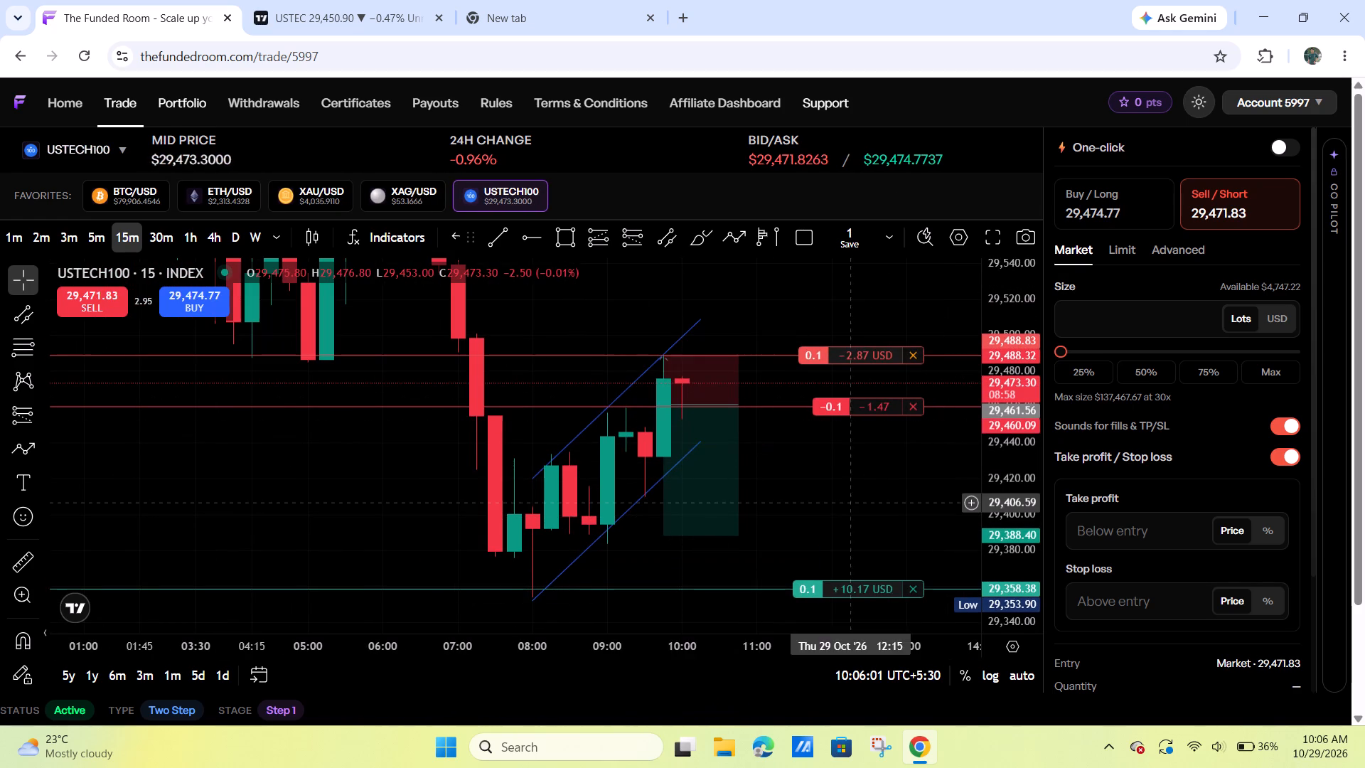
{"action": "left_click_drag", "start_coordinate": [820, 501], "coordinate": [808, 501]}
{"action": "left_click_drag", "start_coordinate": [999, 376], "coordinate": [983, 449]}
{"action": "left_click_drag", "start_coordinate": [943, 496], "coordinate": [832, 491]}
{"action": "scroll", "coordinate": [821, 491], "scroll_direction": "down", "scroll_amount": 4}
{"action": "left_click_drag", "start_coordinate": [903, 491], "coordinate": [849, 489]}
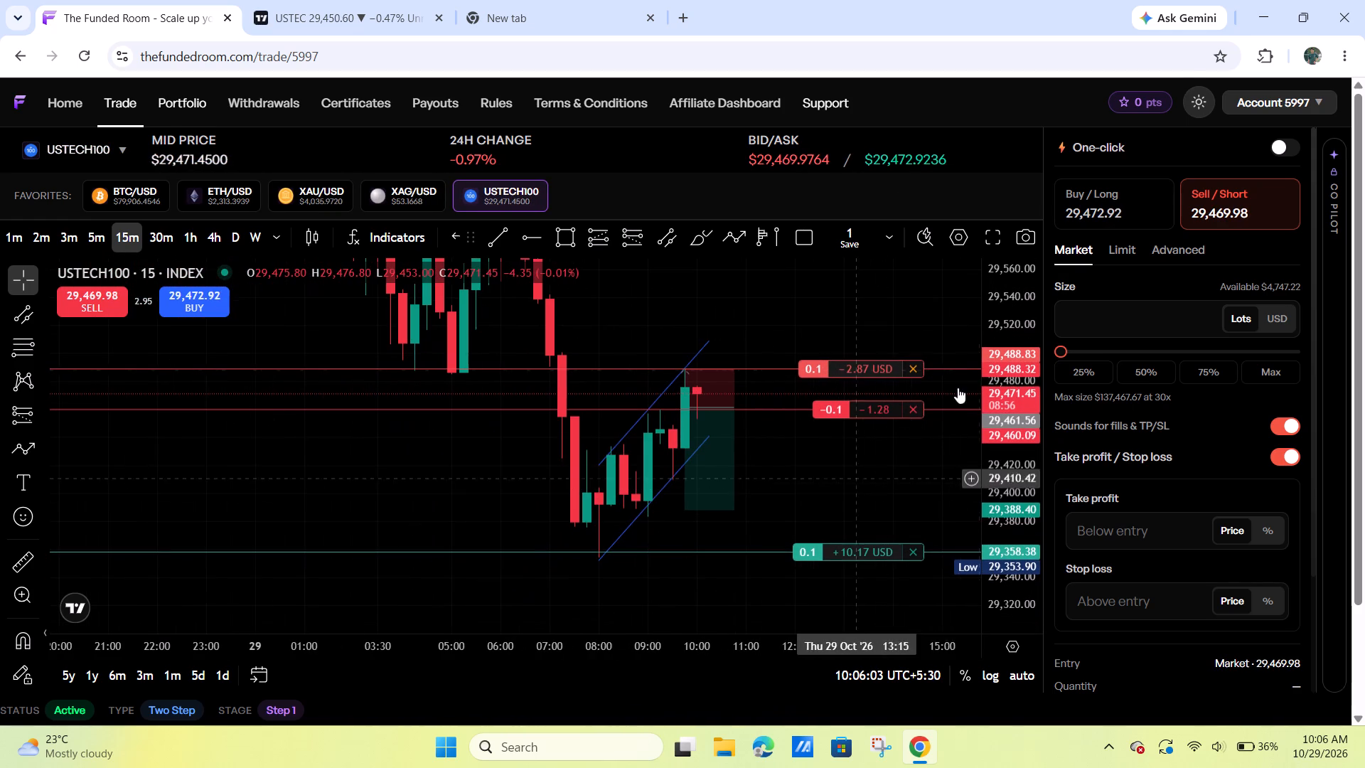
Minimize the browser window to show the desktop.
{"action": "left_click", "coordinate": [1270, 0]}
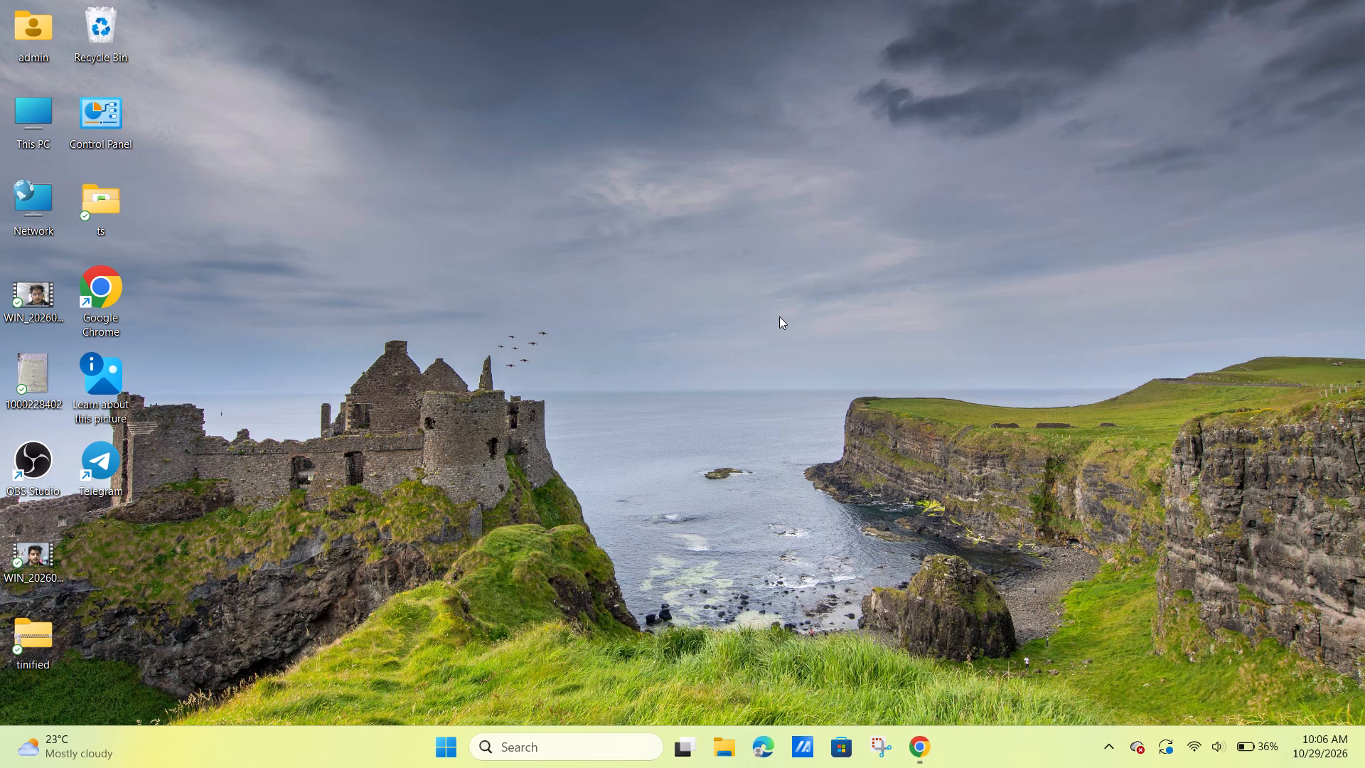